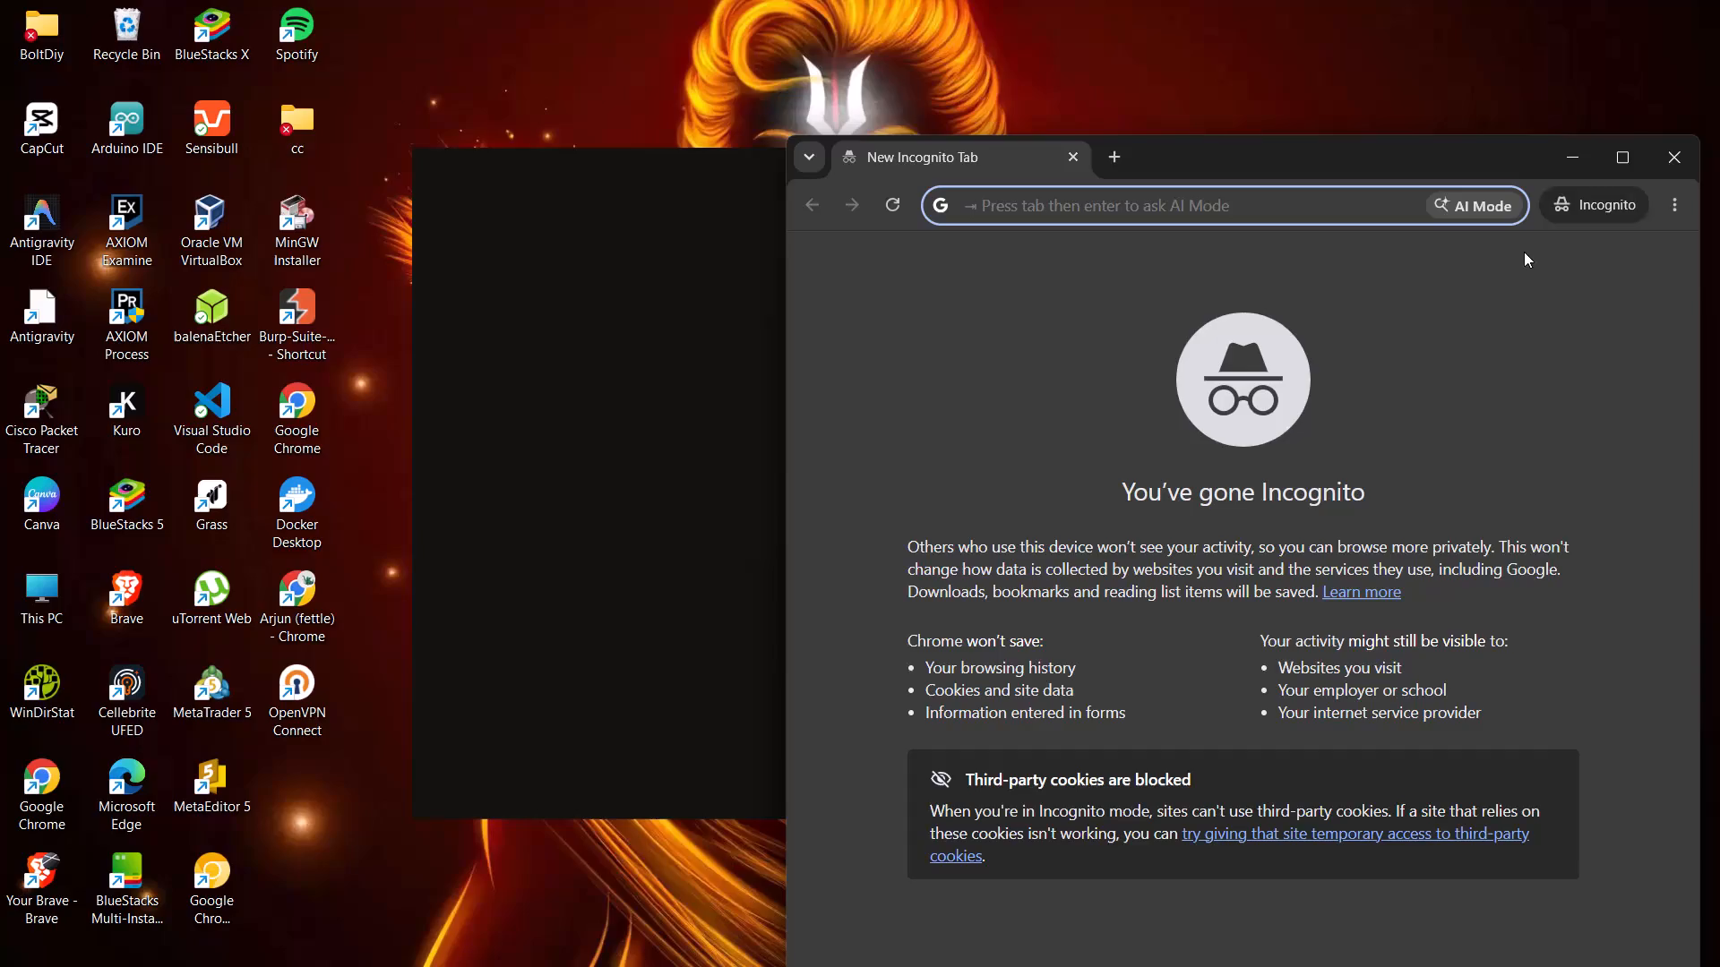
Maximize the browser, open a regular window, and switch to the KRISHNA 2 profile.
left_click(1609, 163)
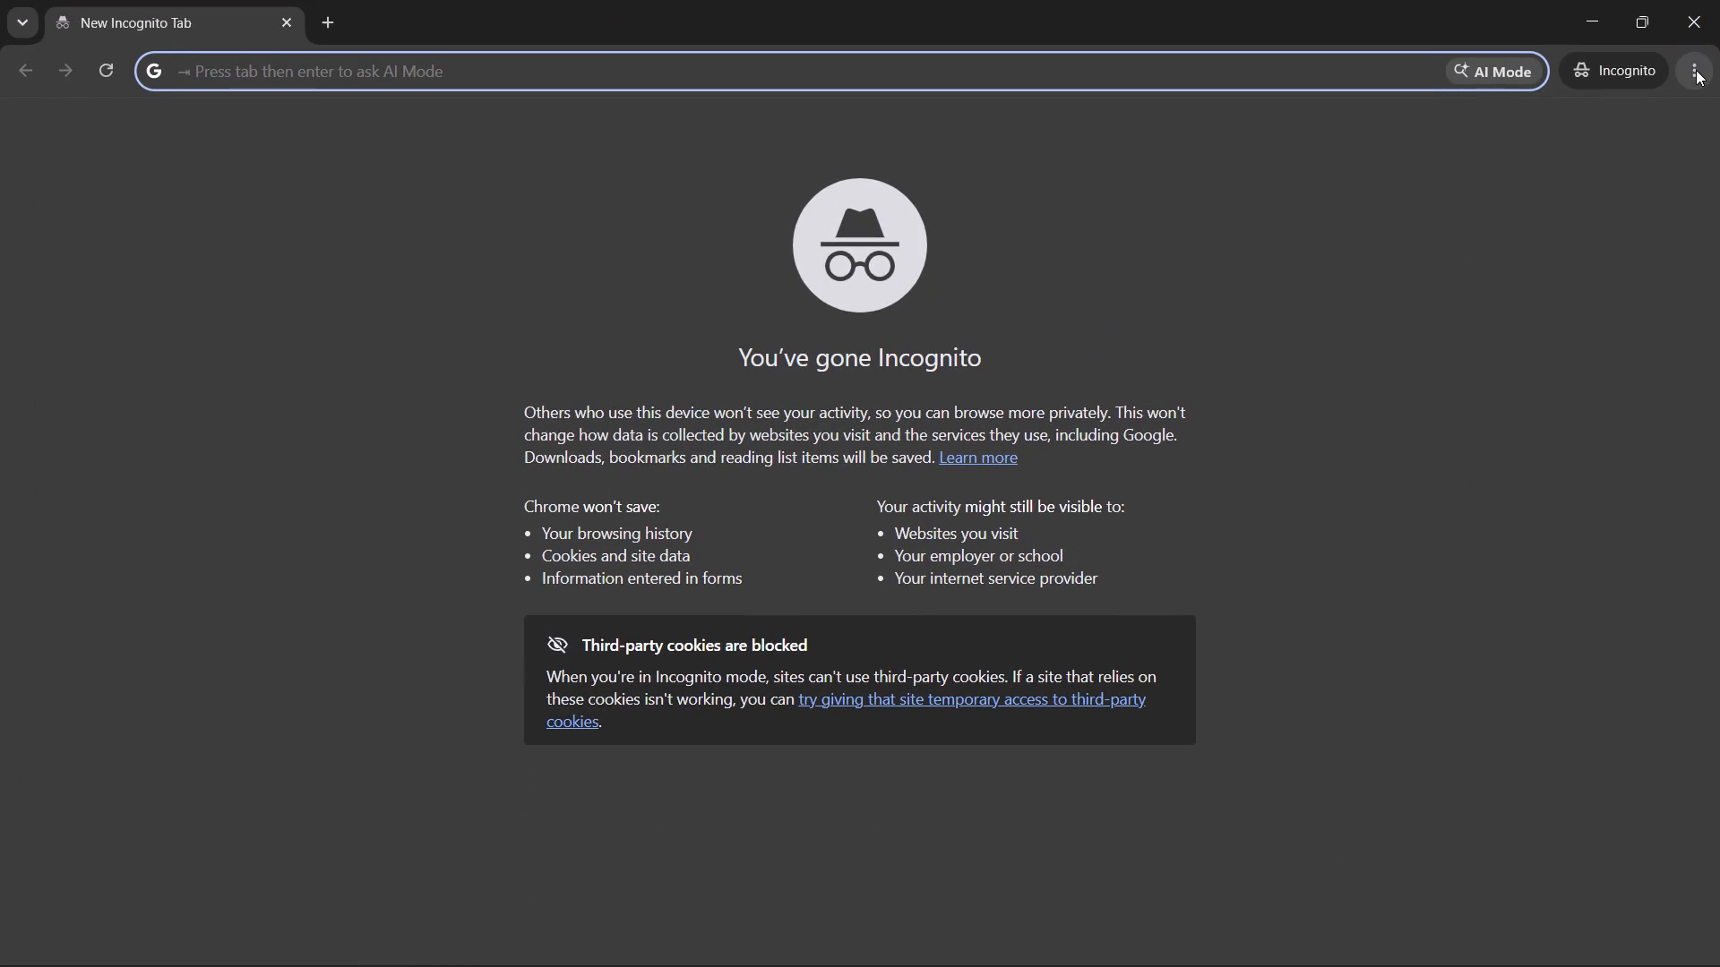
left_click(1696, 70)
left_click(1614, 159)
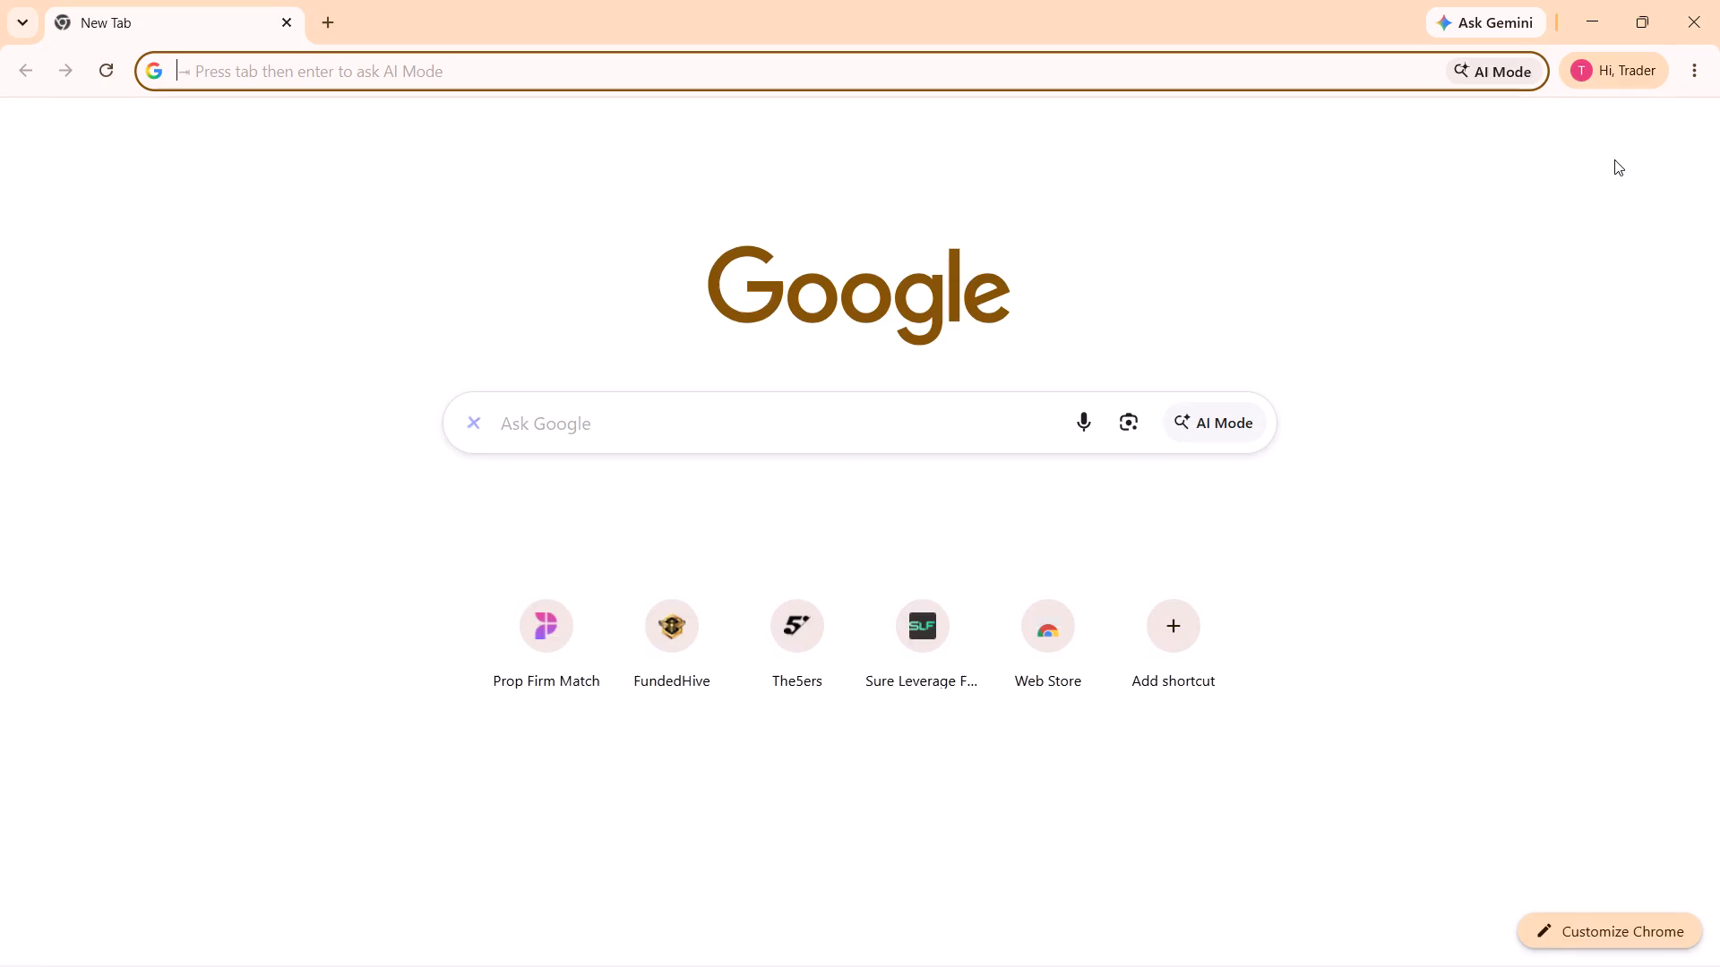
left_click(1578, 72)
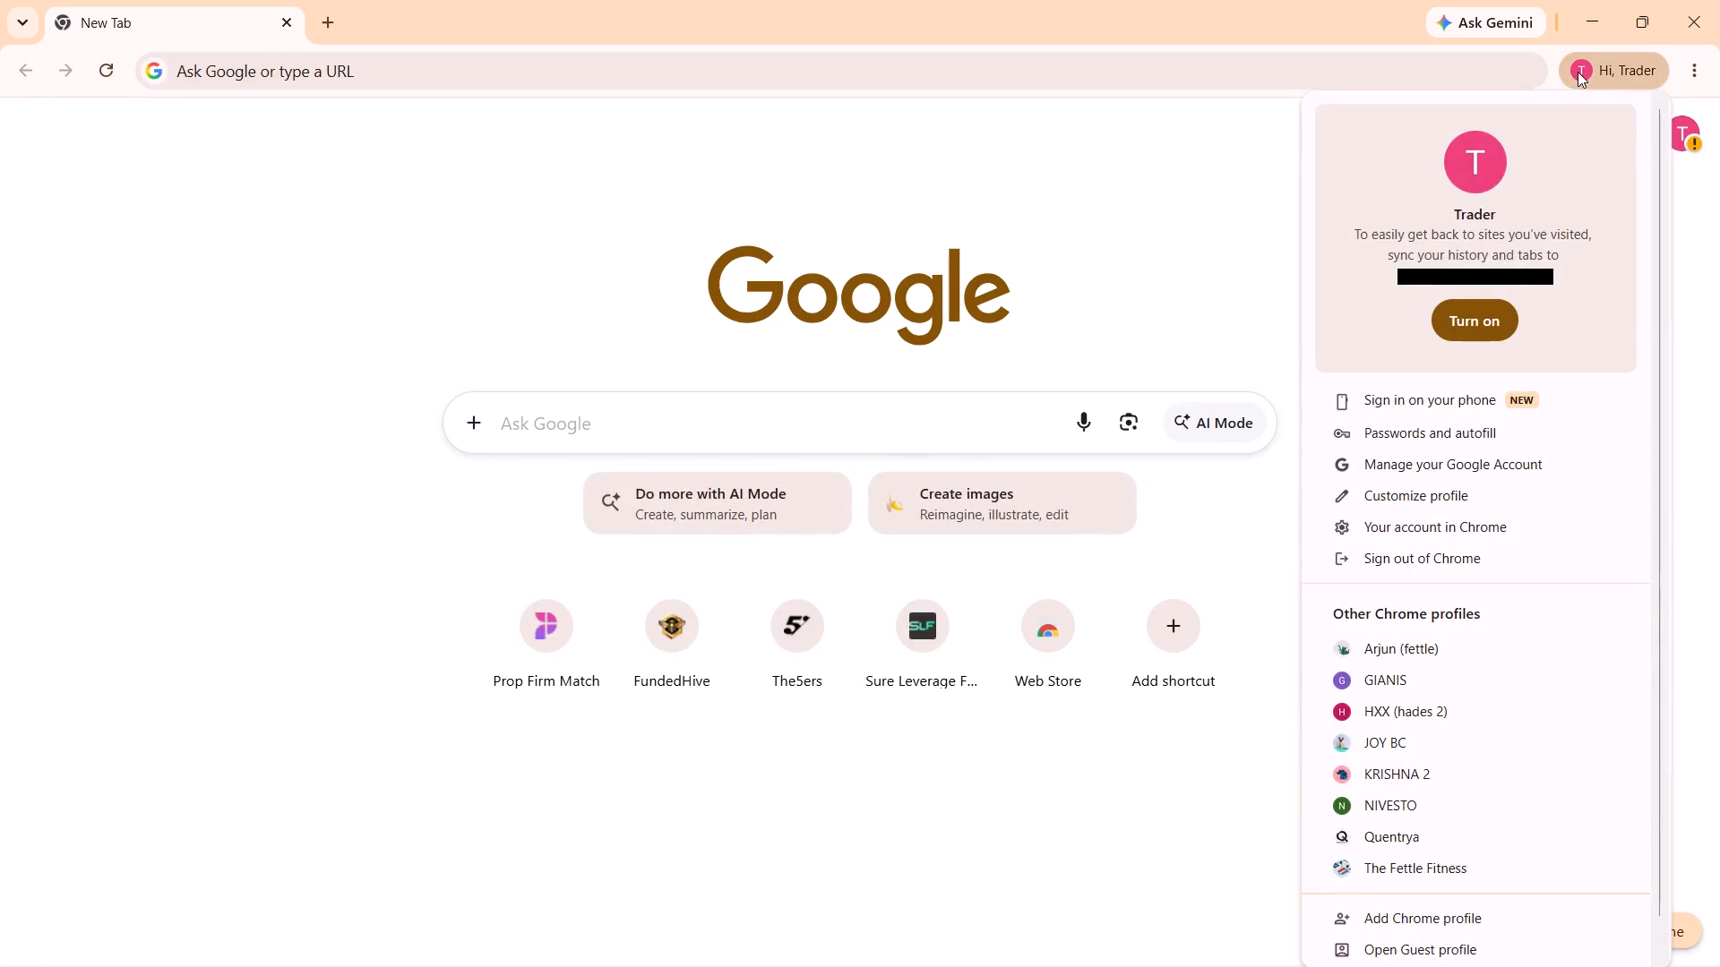
left_click(1375, 777)
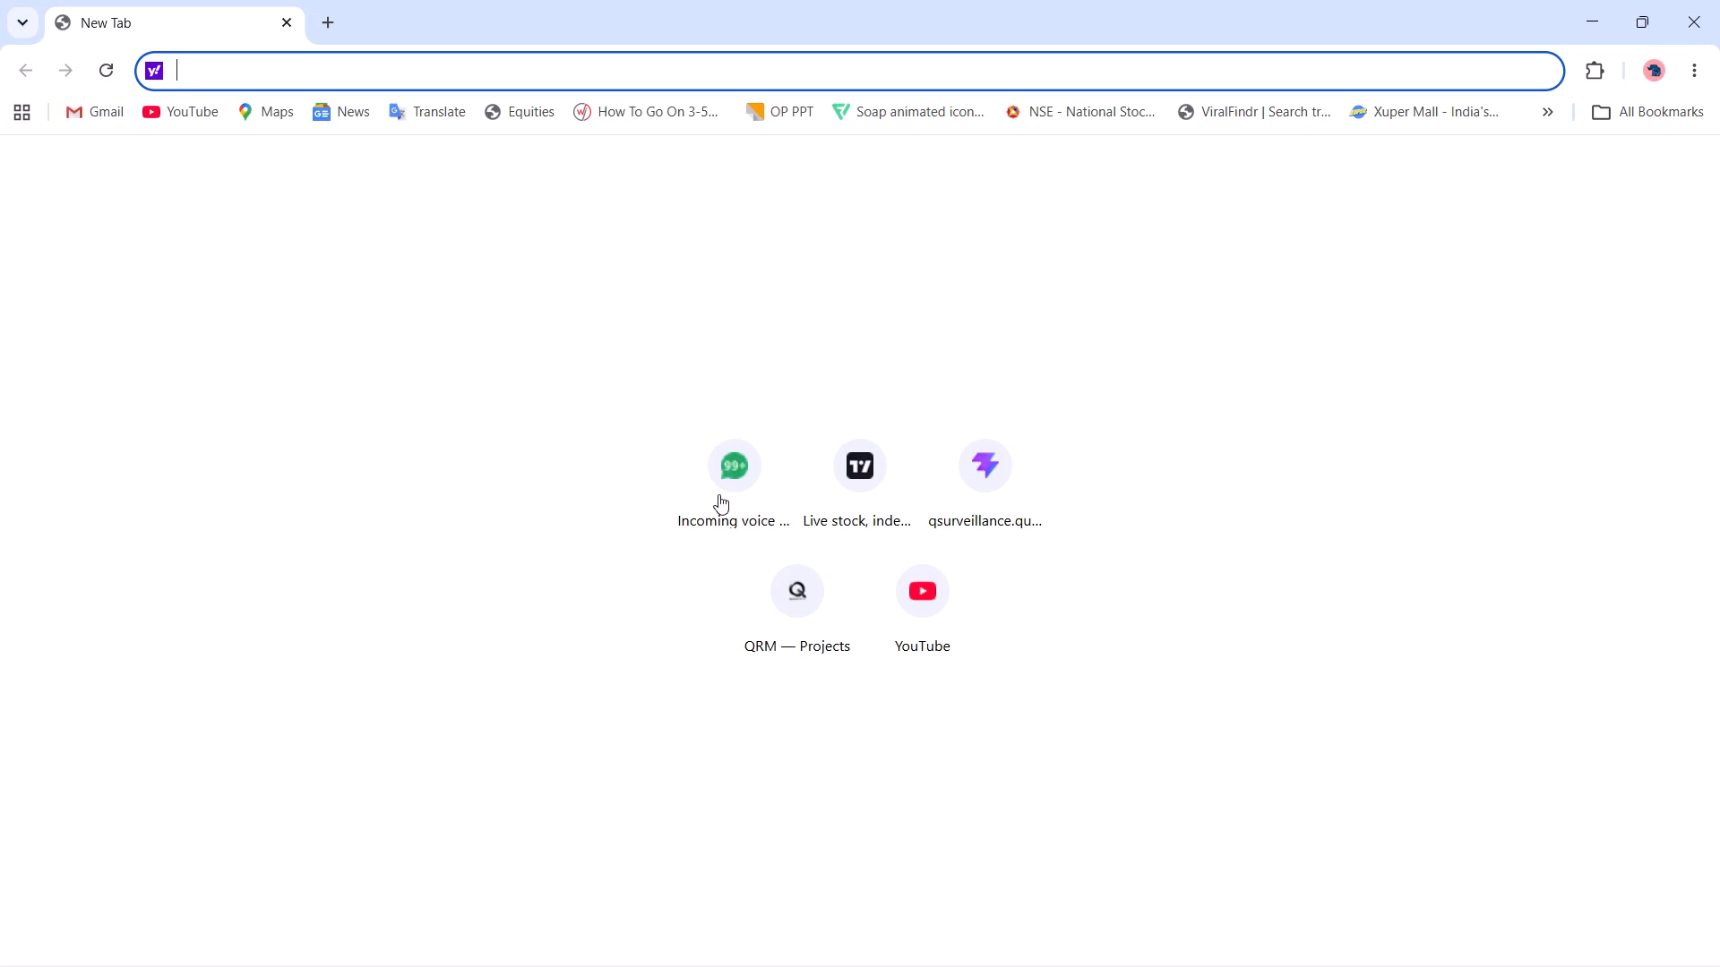
Open the TradingView XAUUSD chart from the saved site shortcuts.
left_click(846, 489)
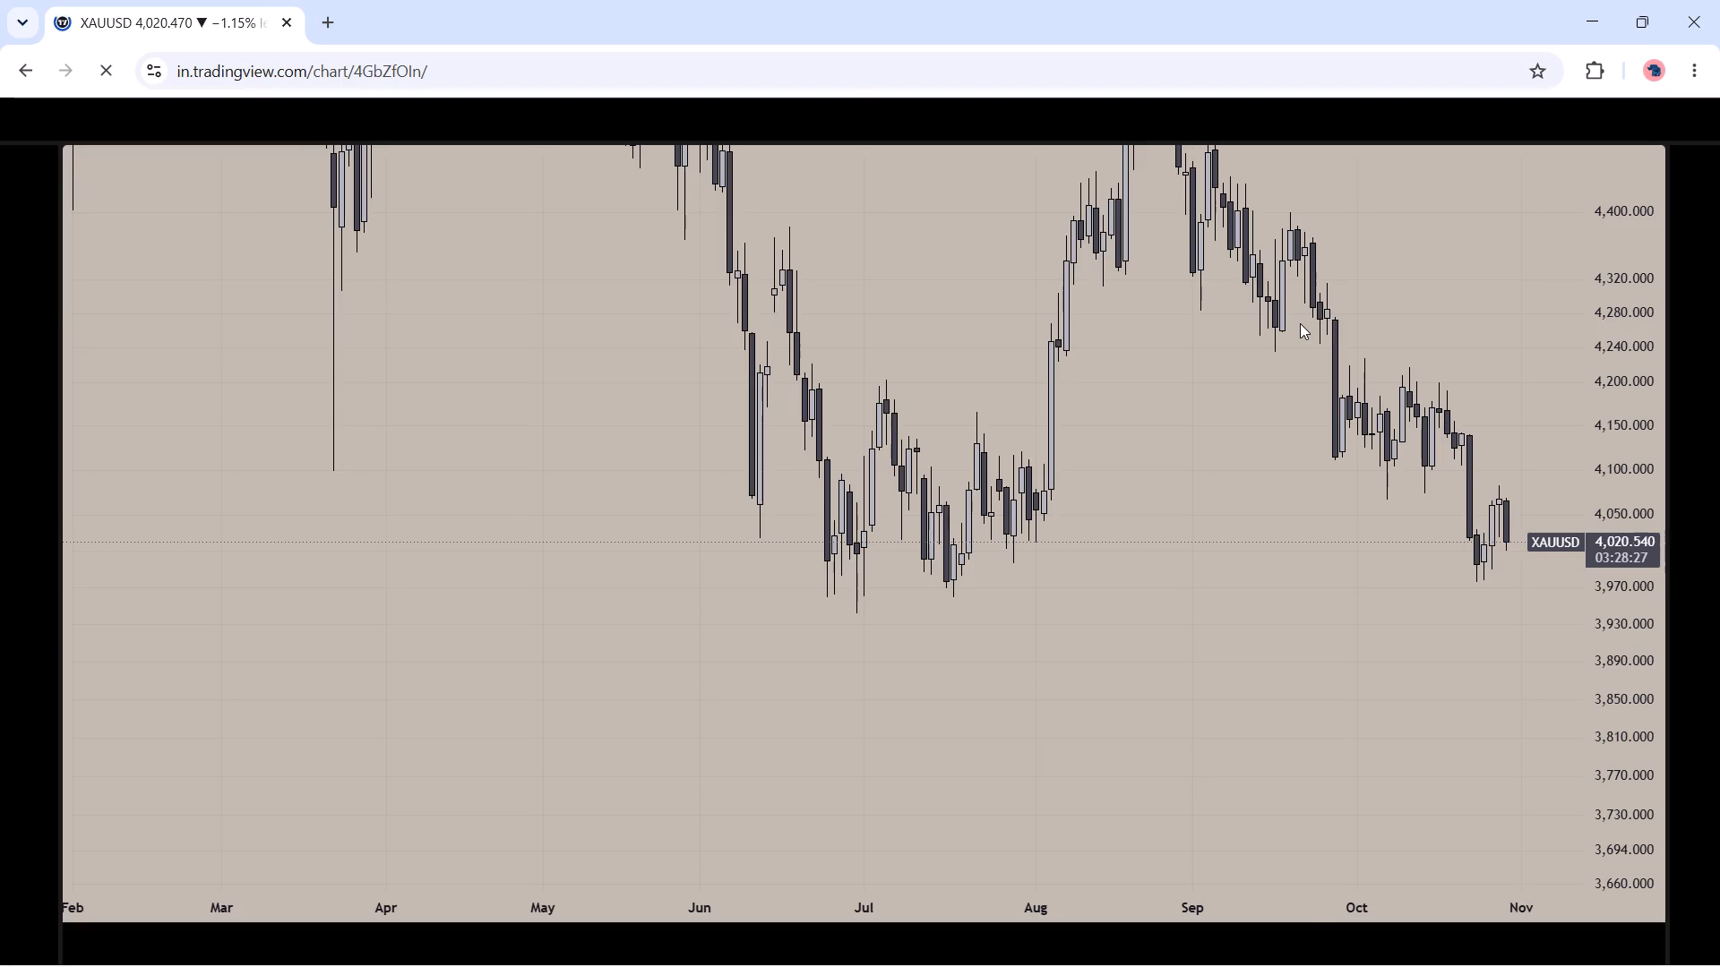
Expand the chart's collapsed indicator list and show the hidden LuxAlgo Sessions indicator.
left_click_drag(1329, 587, 1052, 840)
left_click_drag(1375, 481, 1332, 479)
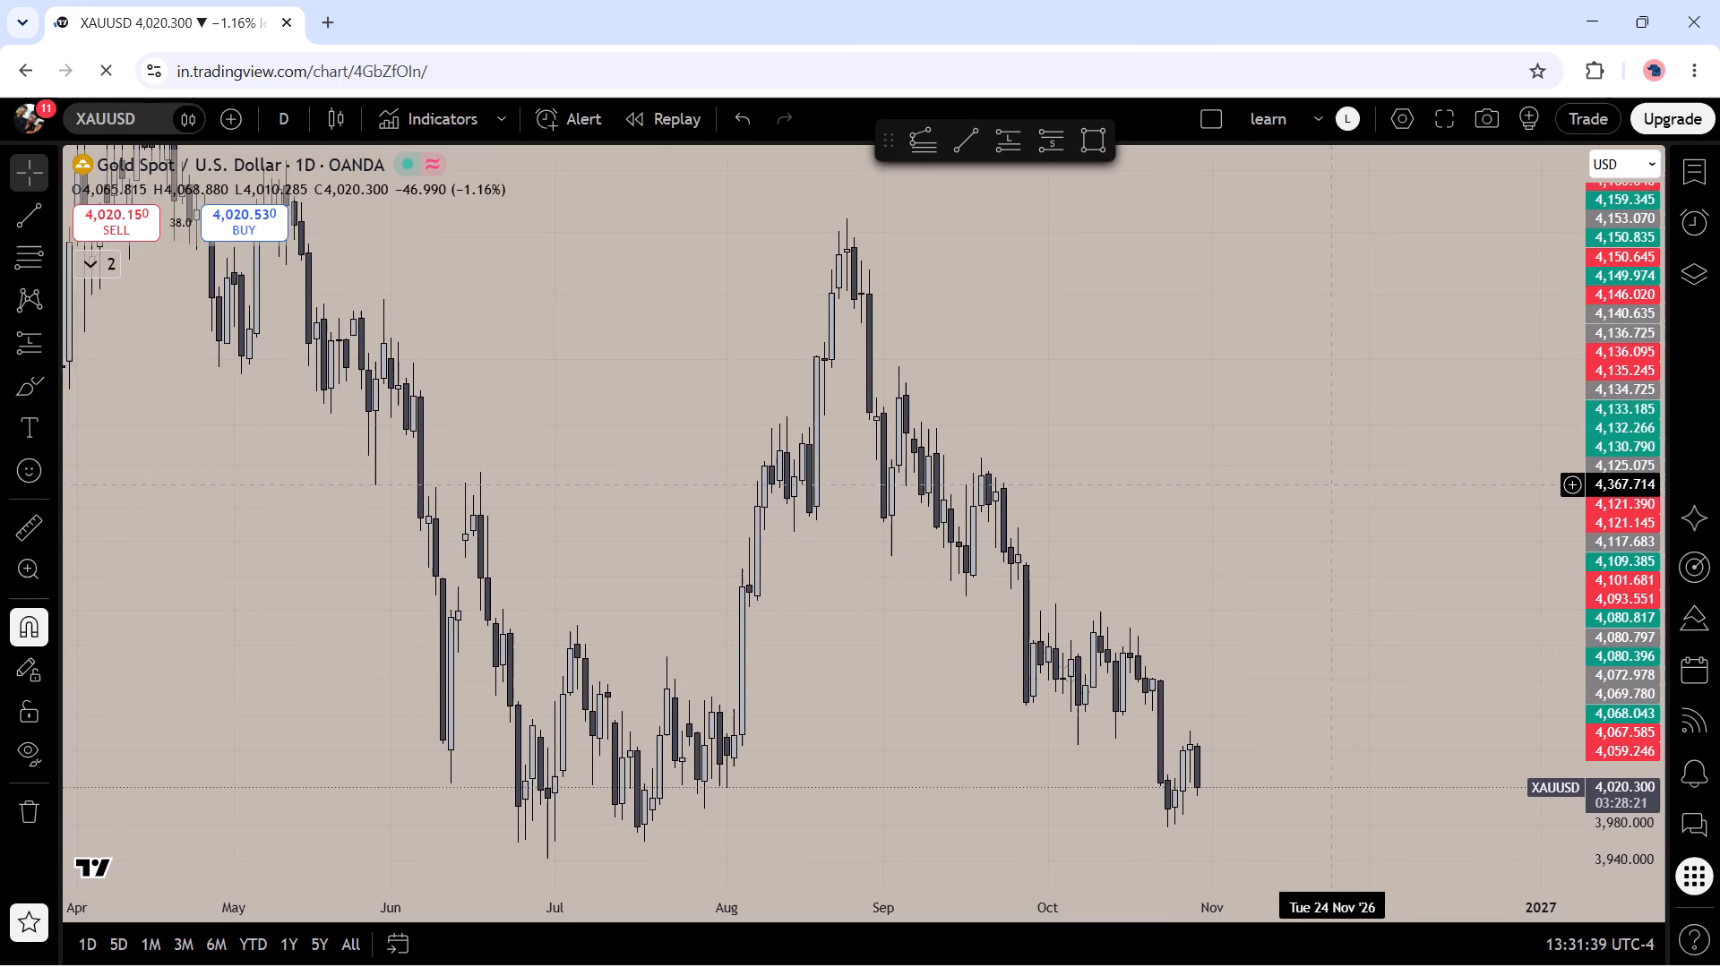
left_click_drag(1332, 479, 1320, 479)
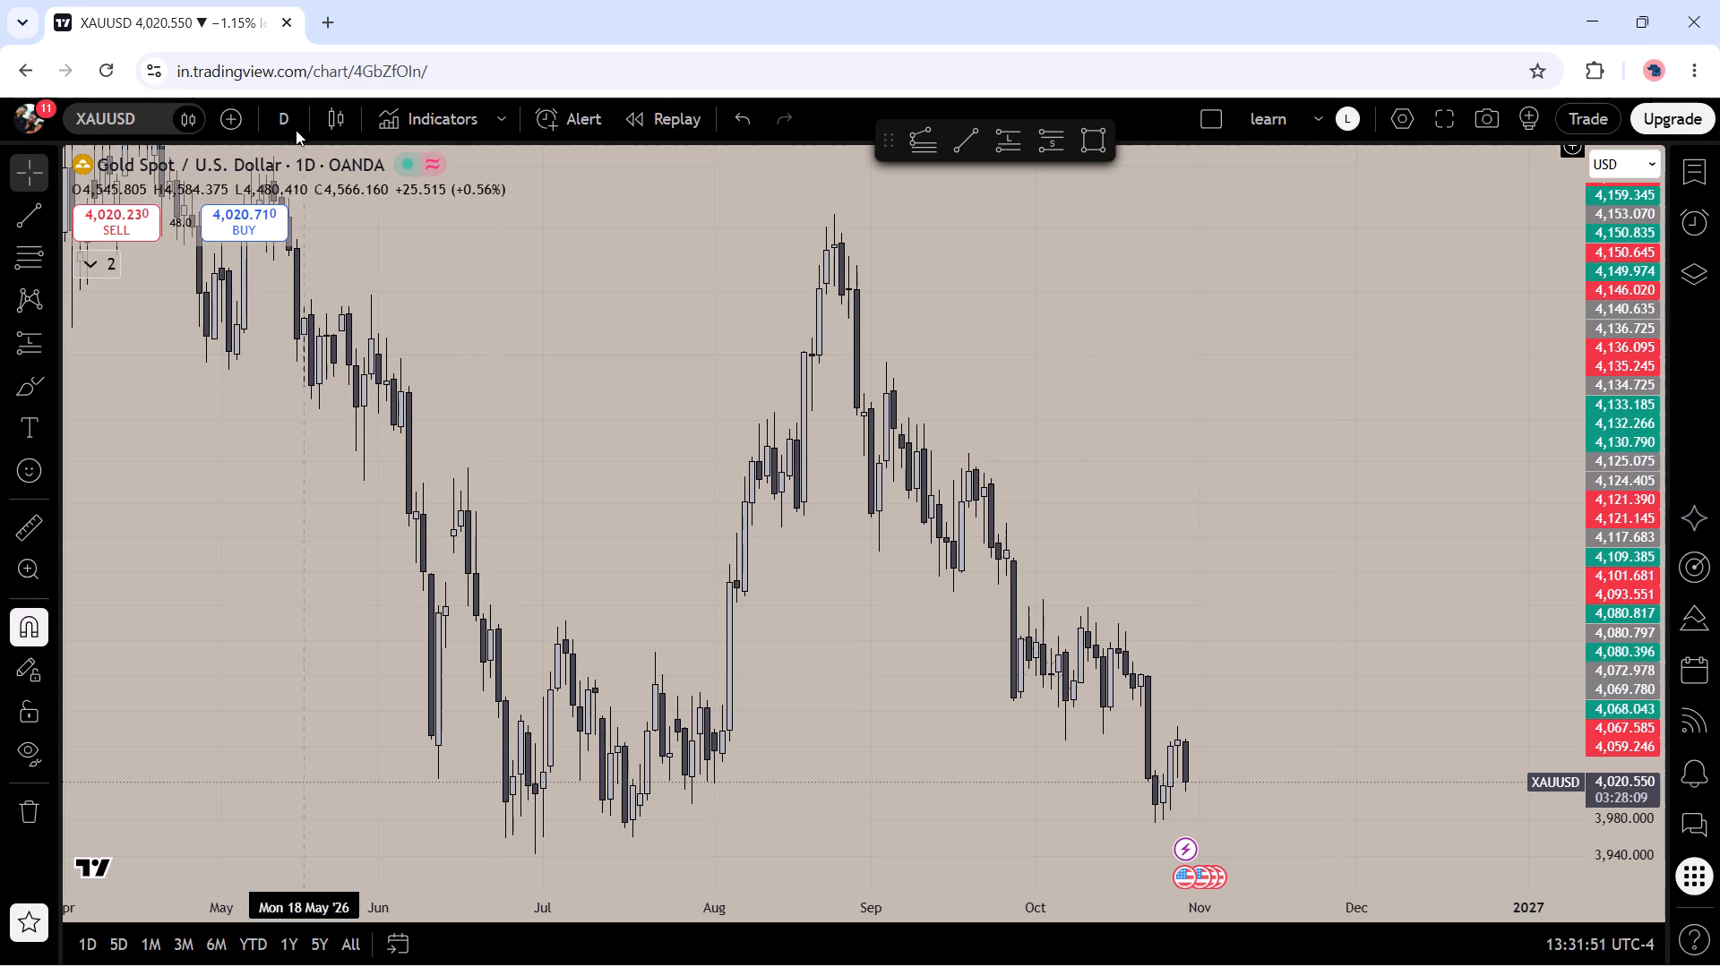
left_click(104, 264)
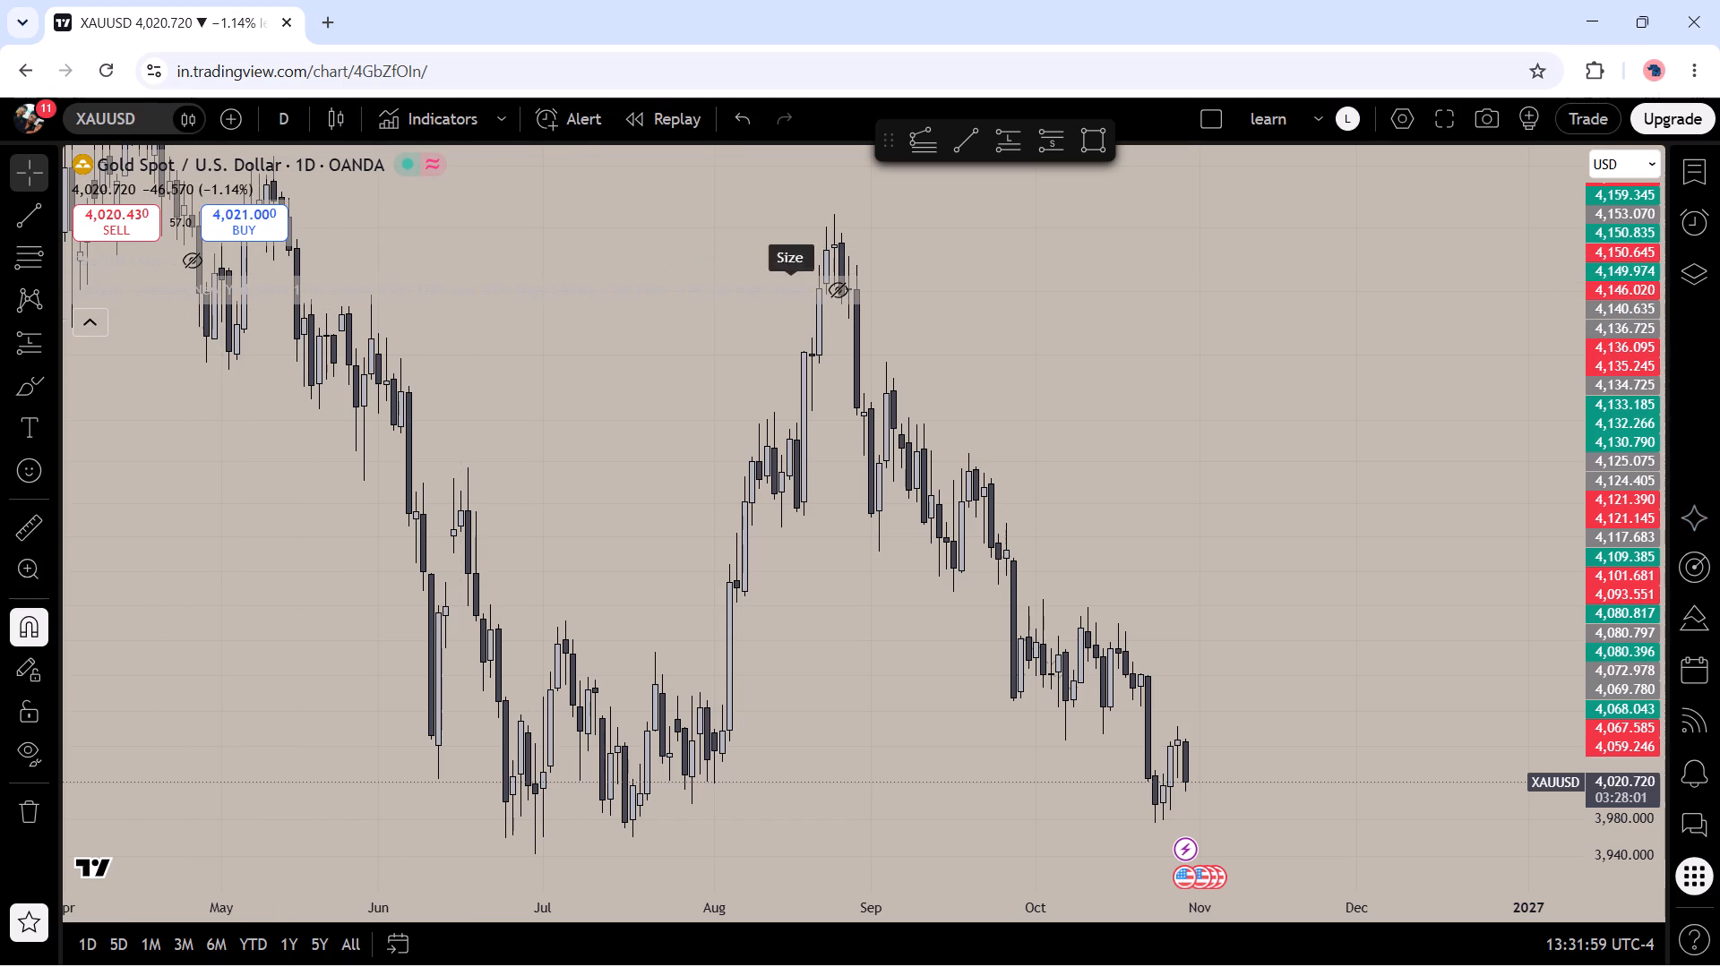
left_click(838, 293)
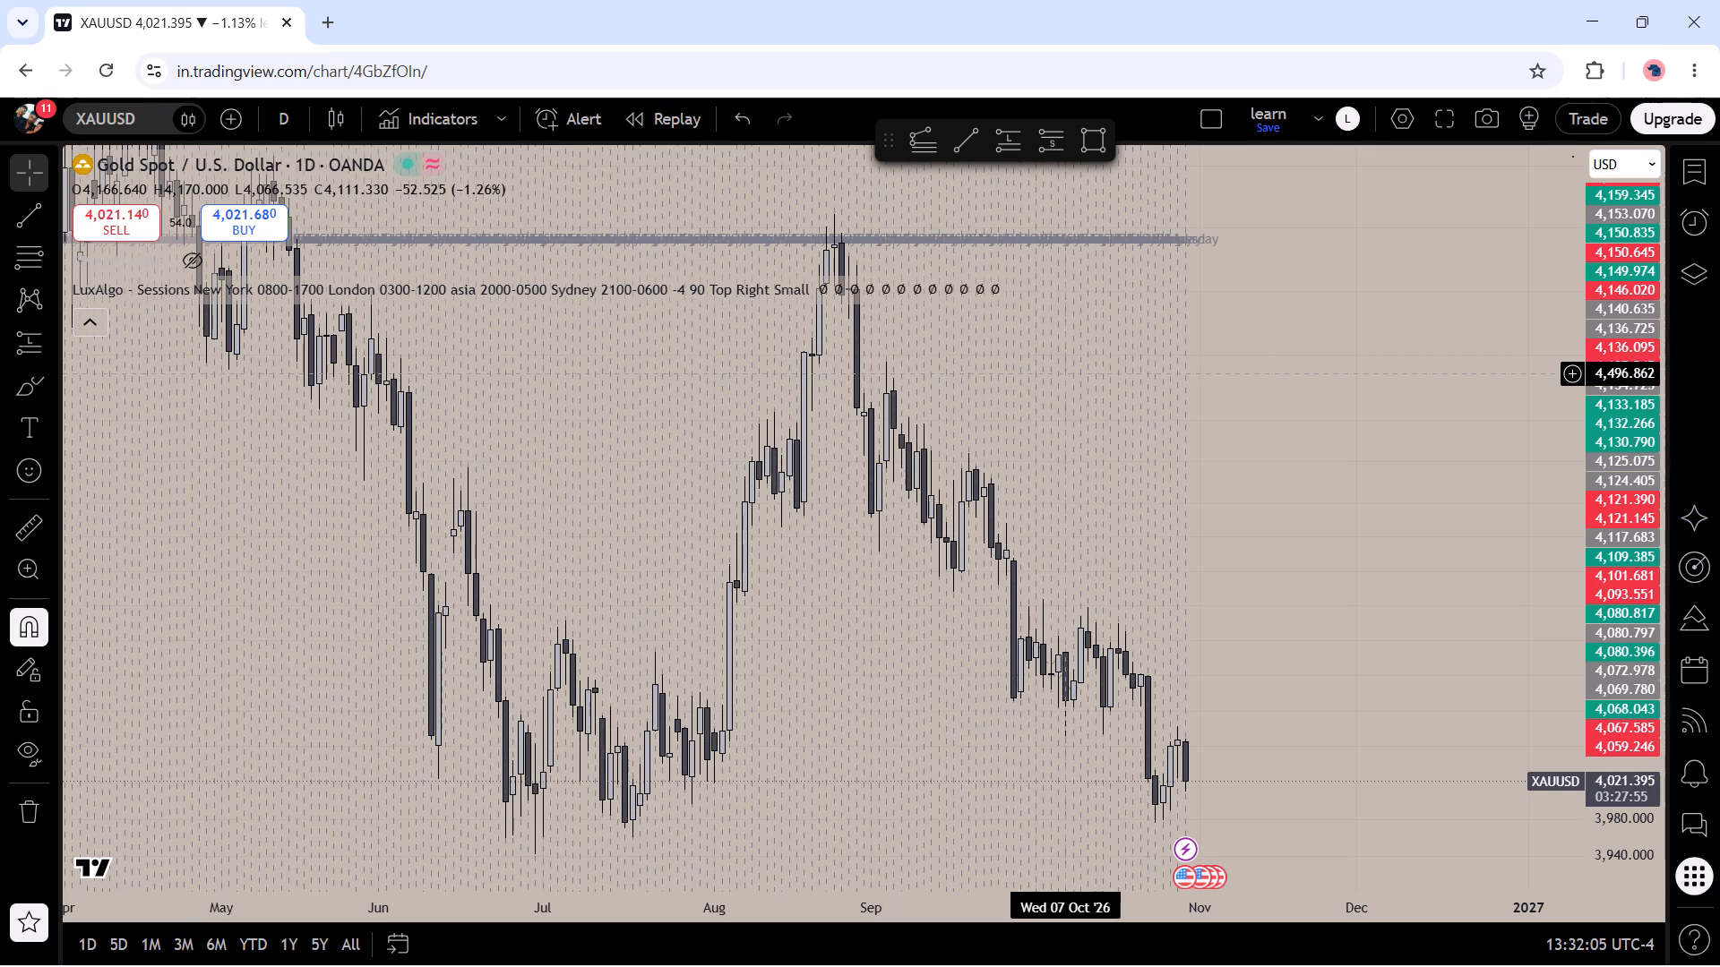
Set the XAUUSD chart interval to 30 minutes.
left_click(288, 123)
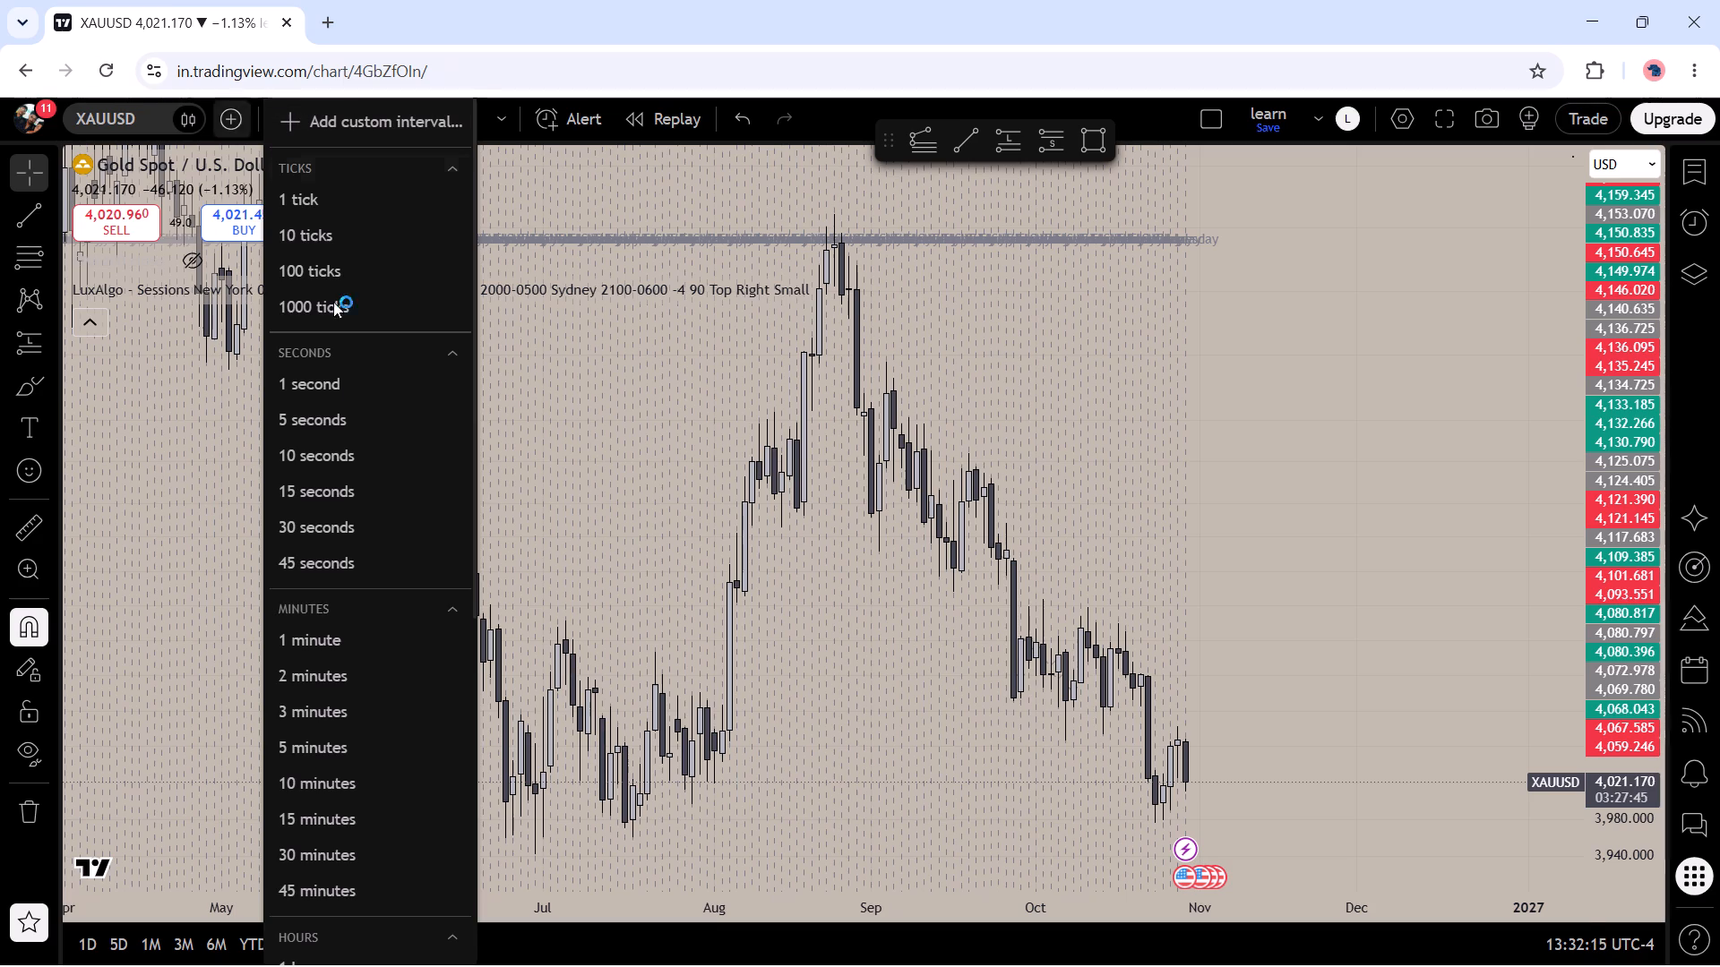
scroll(365, 543, "down", 2)
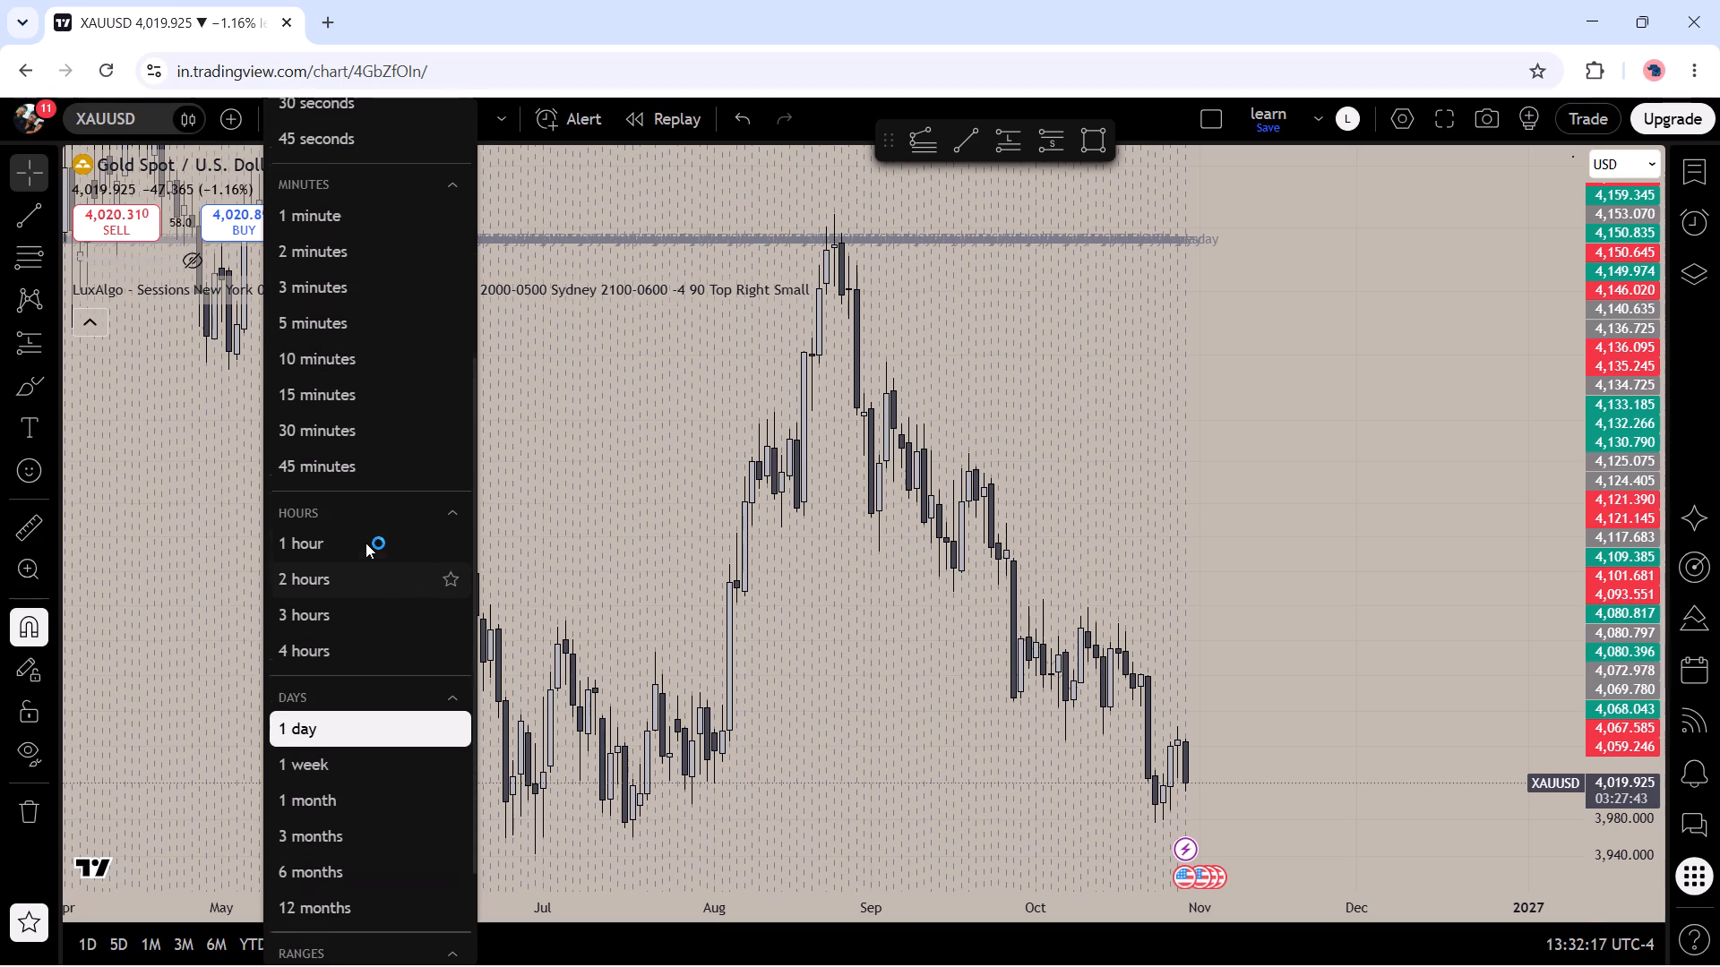
scroll(365, 543, "down", 1)
left_click(344, 435)
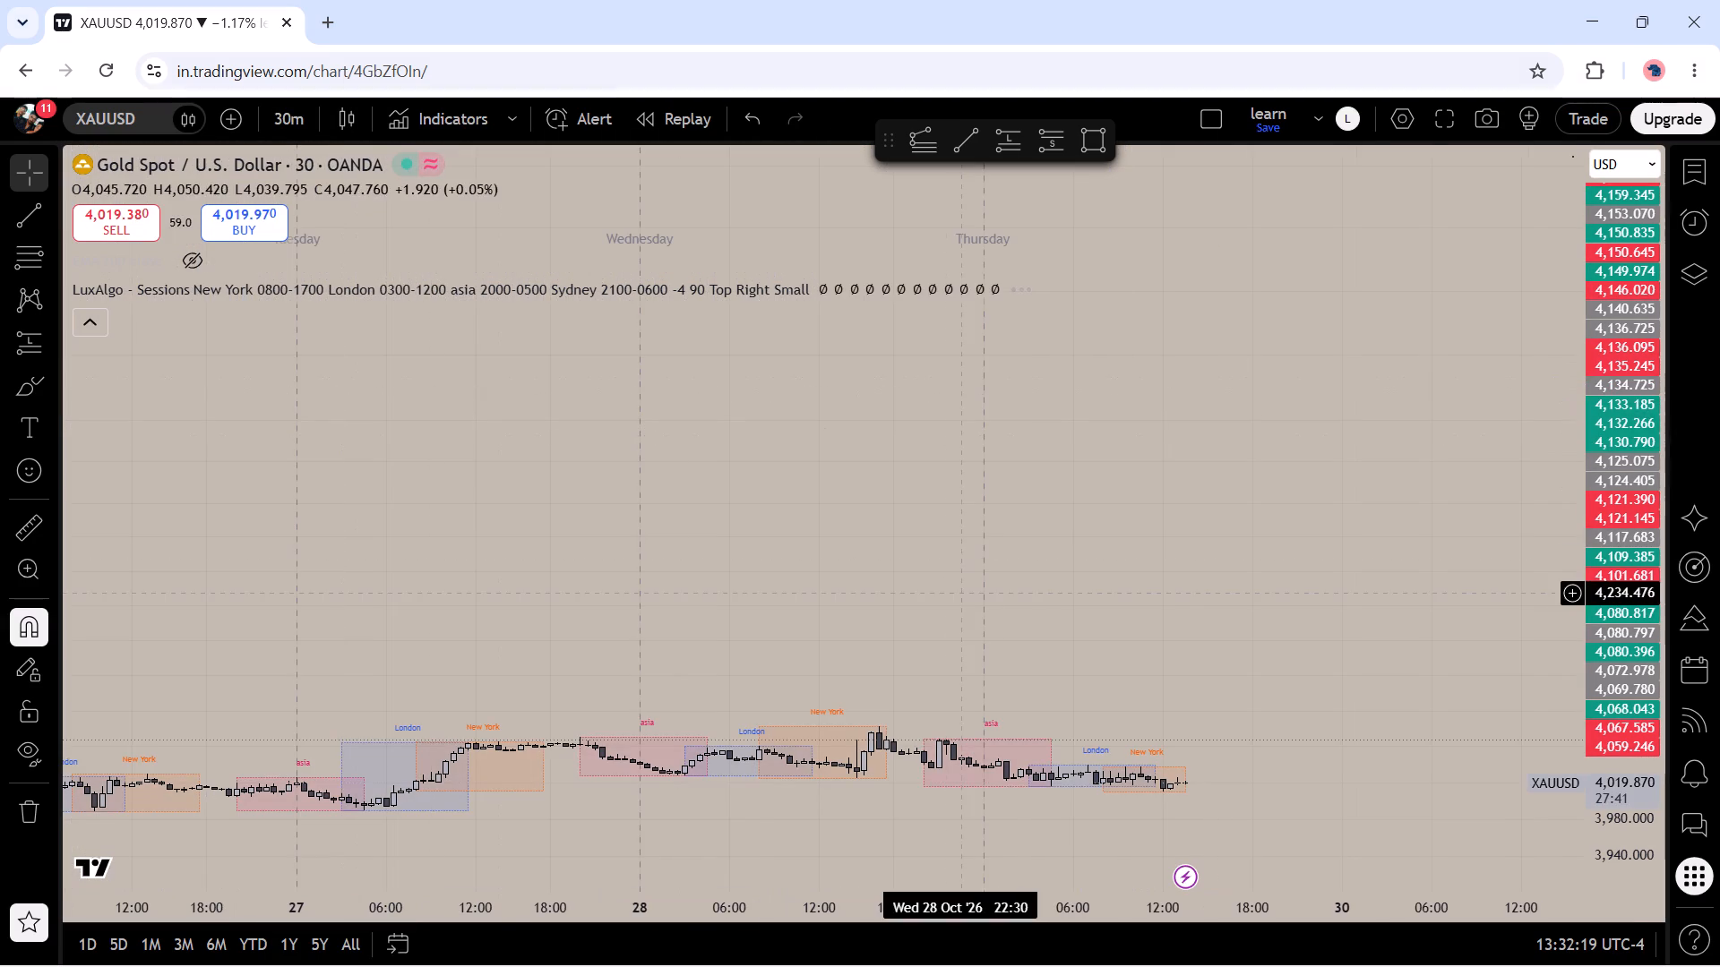
Examine the Asia, London and New York session boxes from Tuesday to Thursday at an enlarged price scale.
left_click_drag(1613, 607, 1612, 396)
left_click_drag(1372, 796, 1334, 469)
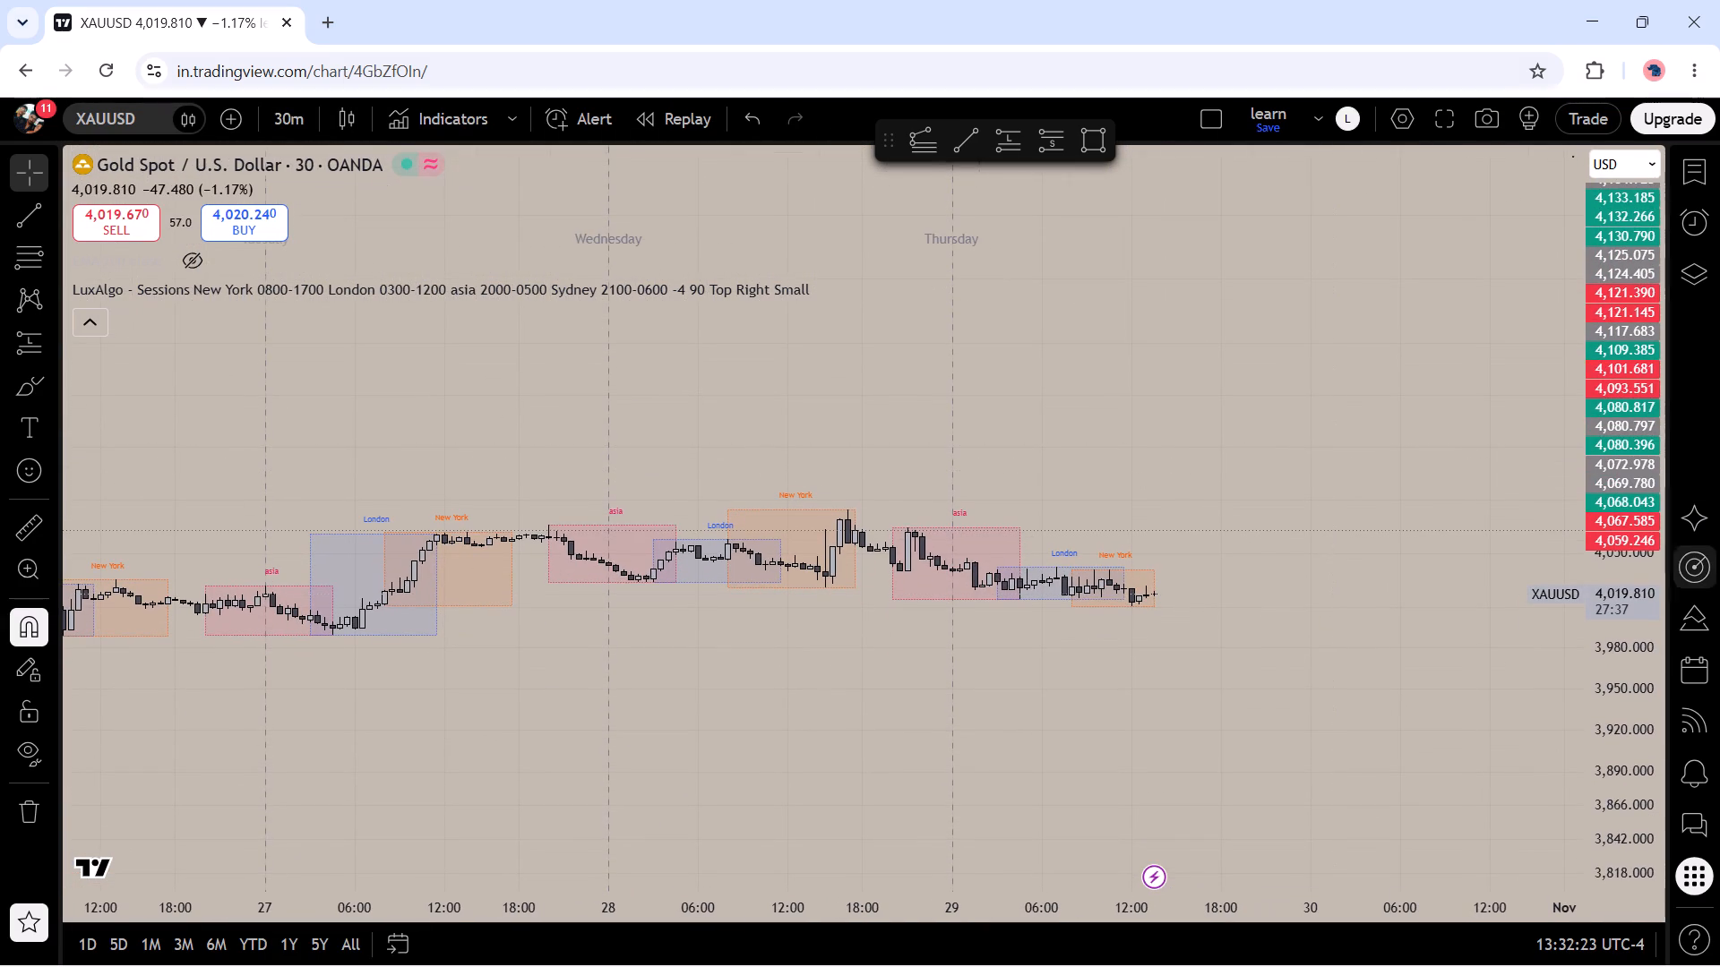
left_click_drag(1629, 622, 1594, 312)
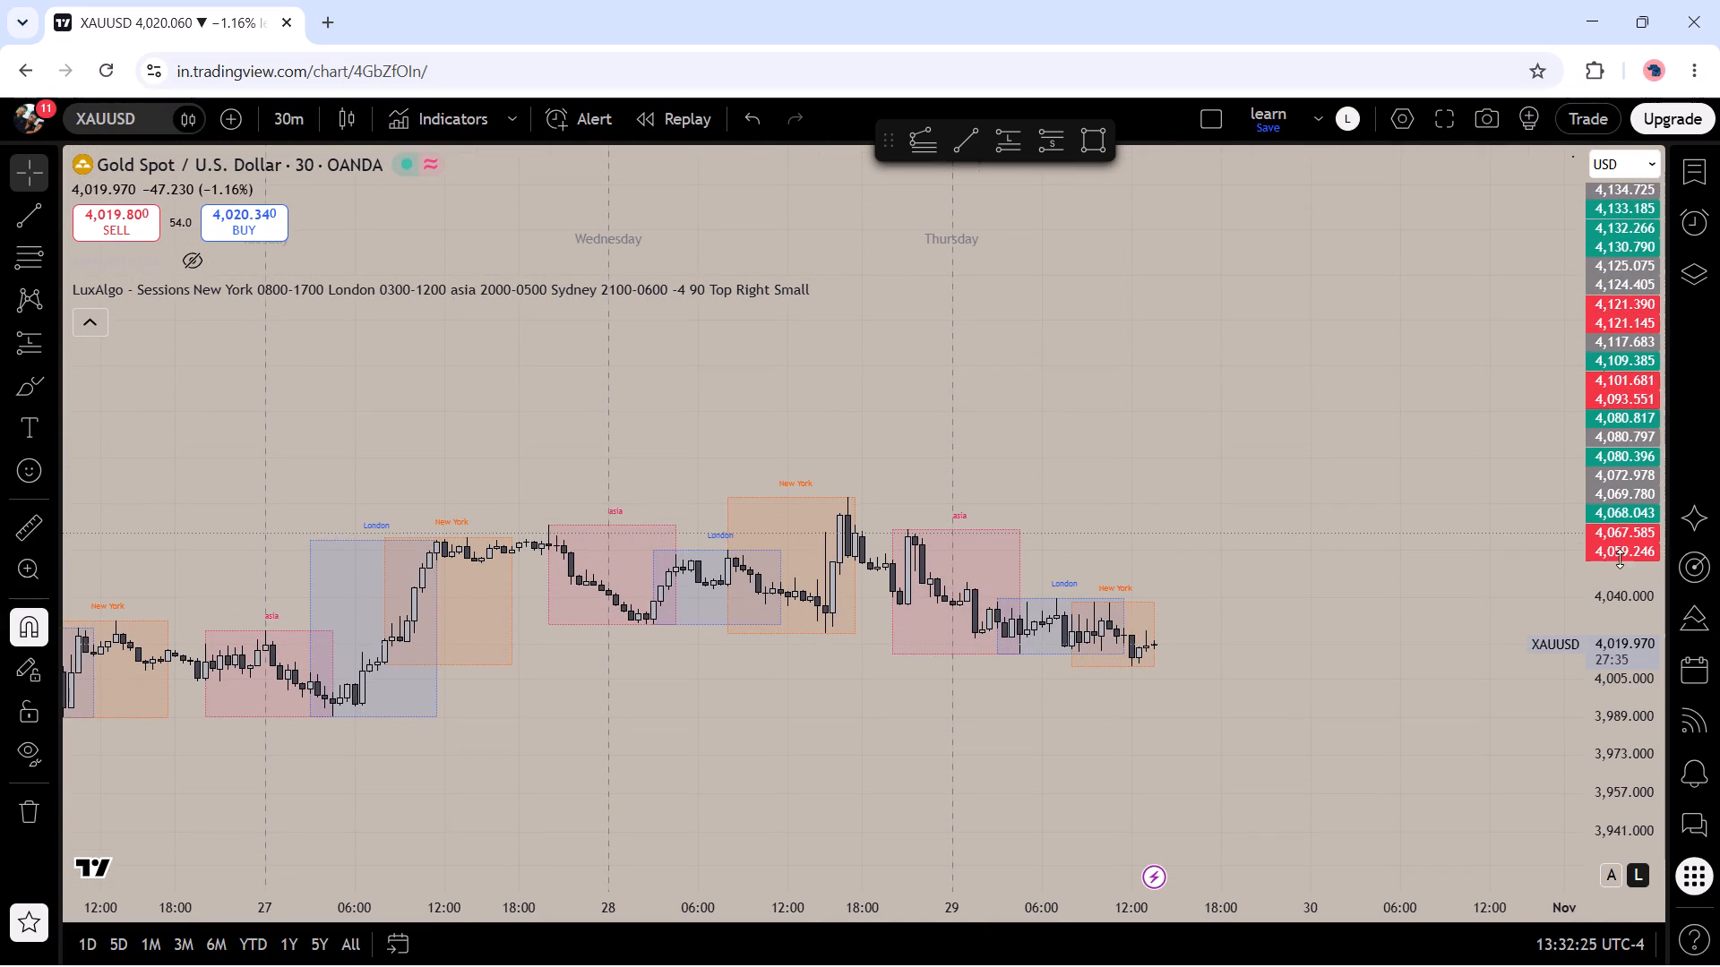
left_click_drag(1627, 634, 1623, 345)
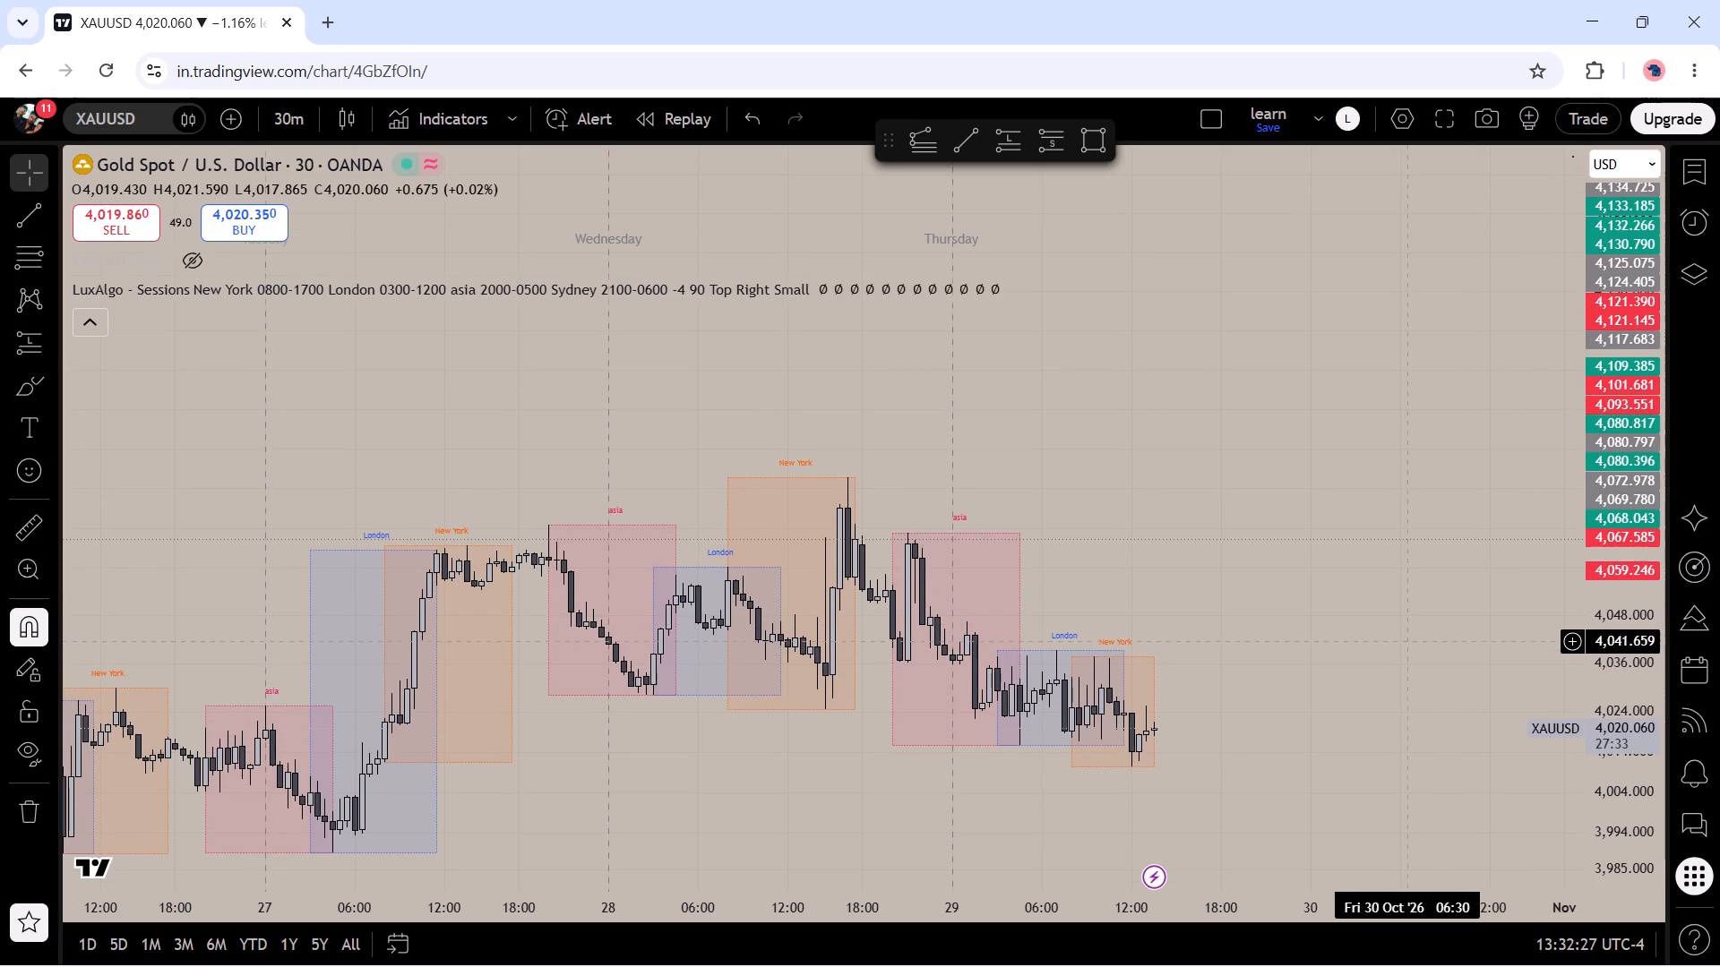
left_click_drag(1407, 641, 1312, 401)
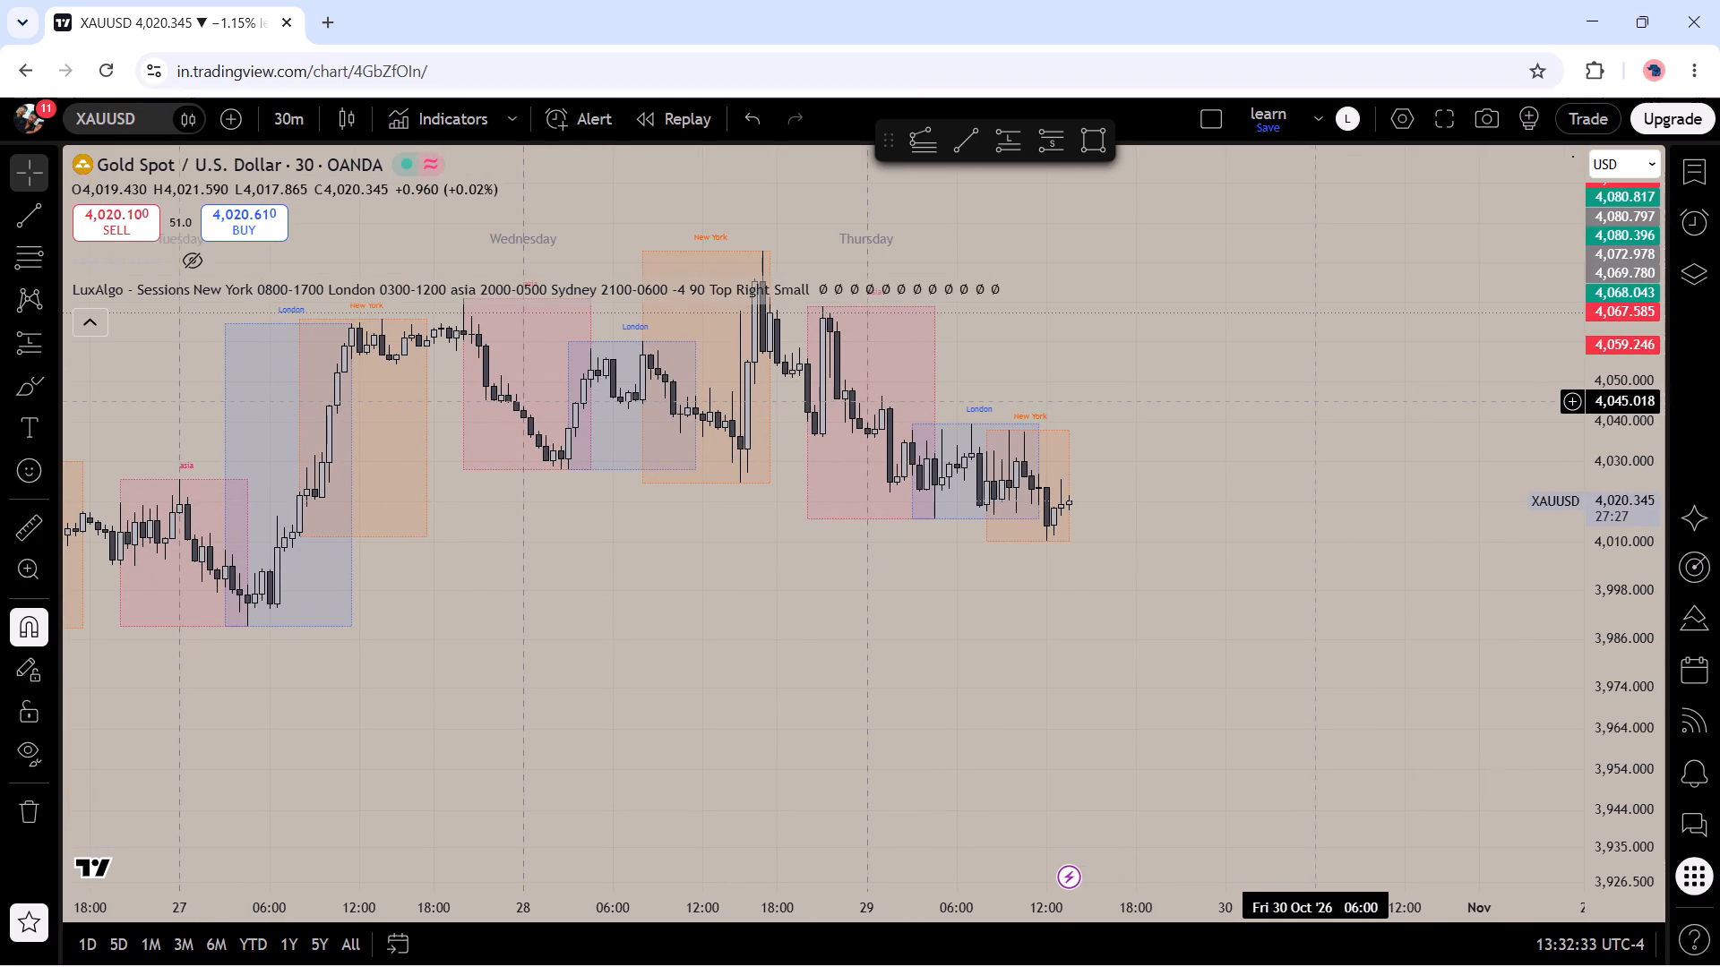
left_click_drag(1620, 562, 1624, 403)
left_click_drag(1261, 619, 1304, 655)
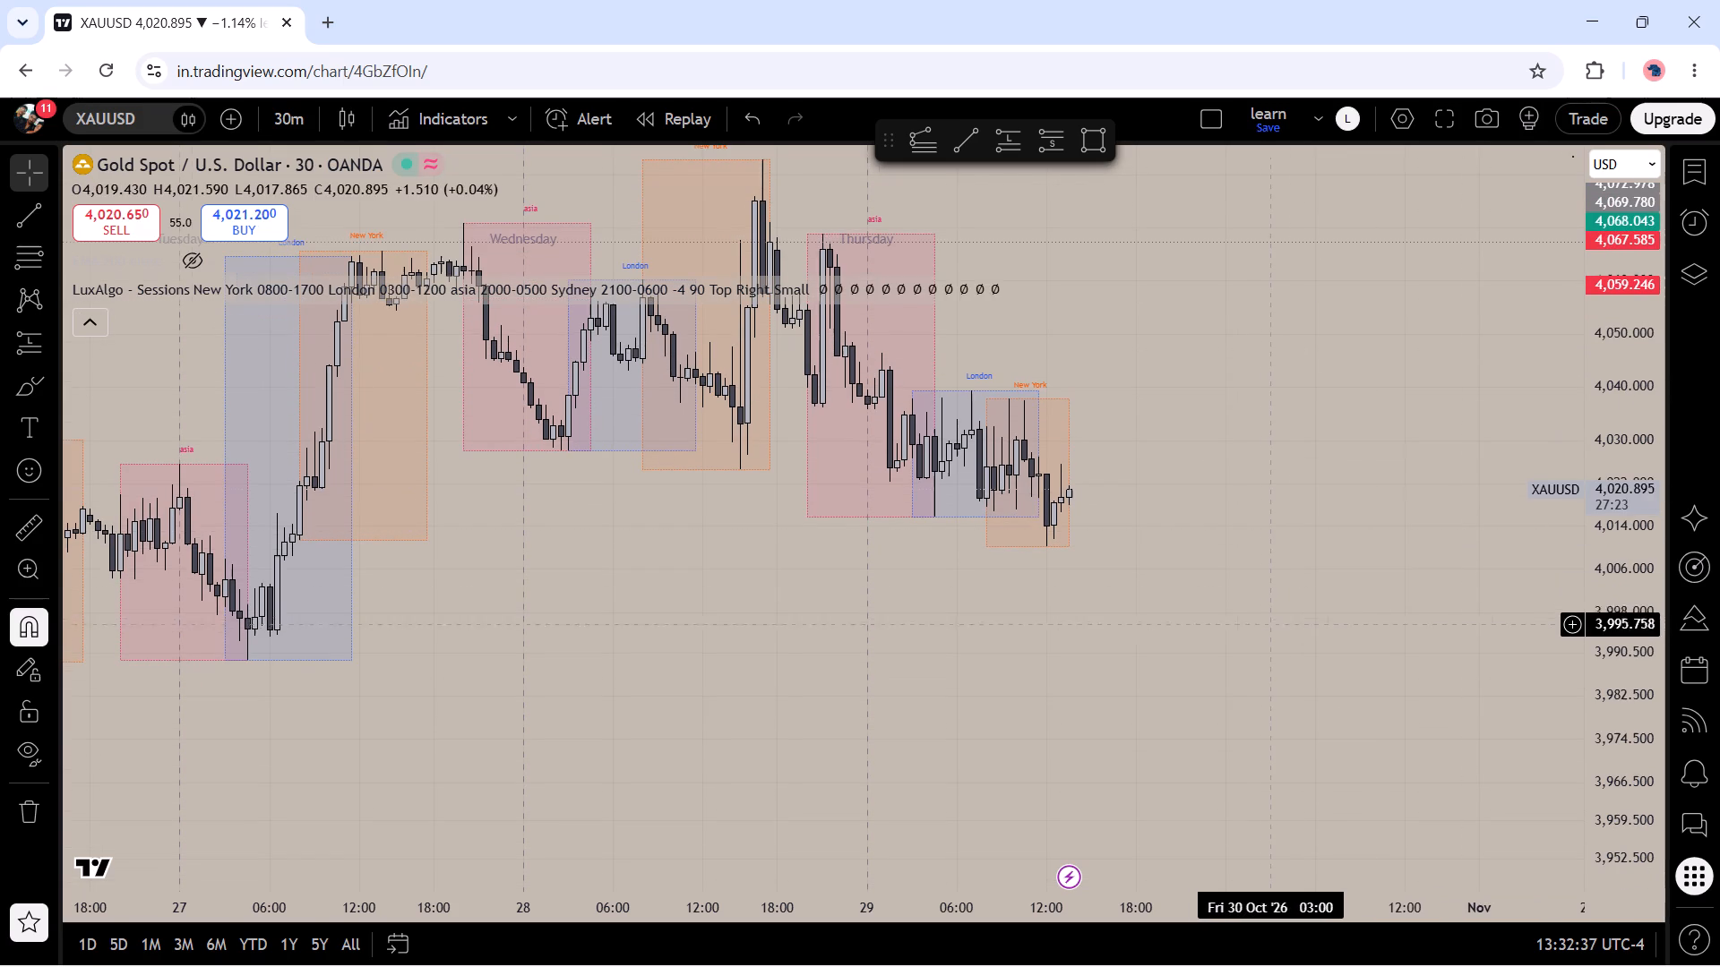
left_click_drag(1304, 655, 1345, 744)
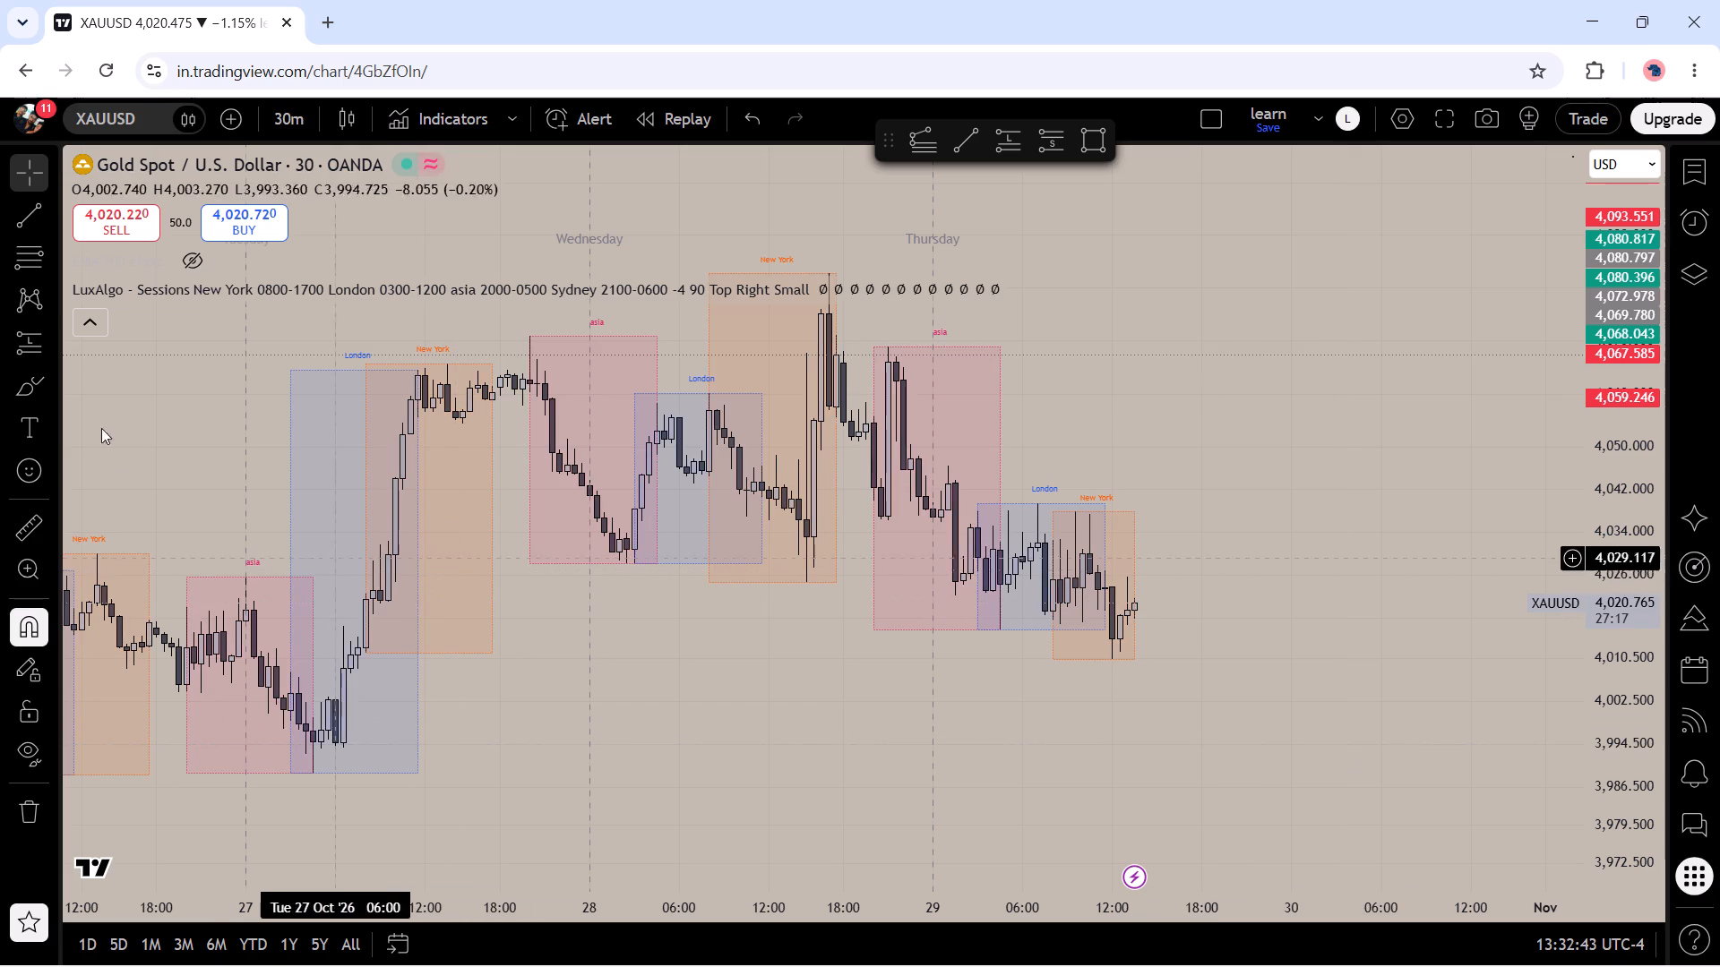
Look through the Fibonacci, line, shape and pattern drawing tool groups for a volume profile tool.
double_click(53, 262)
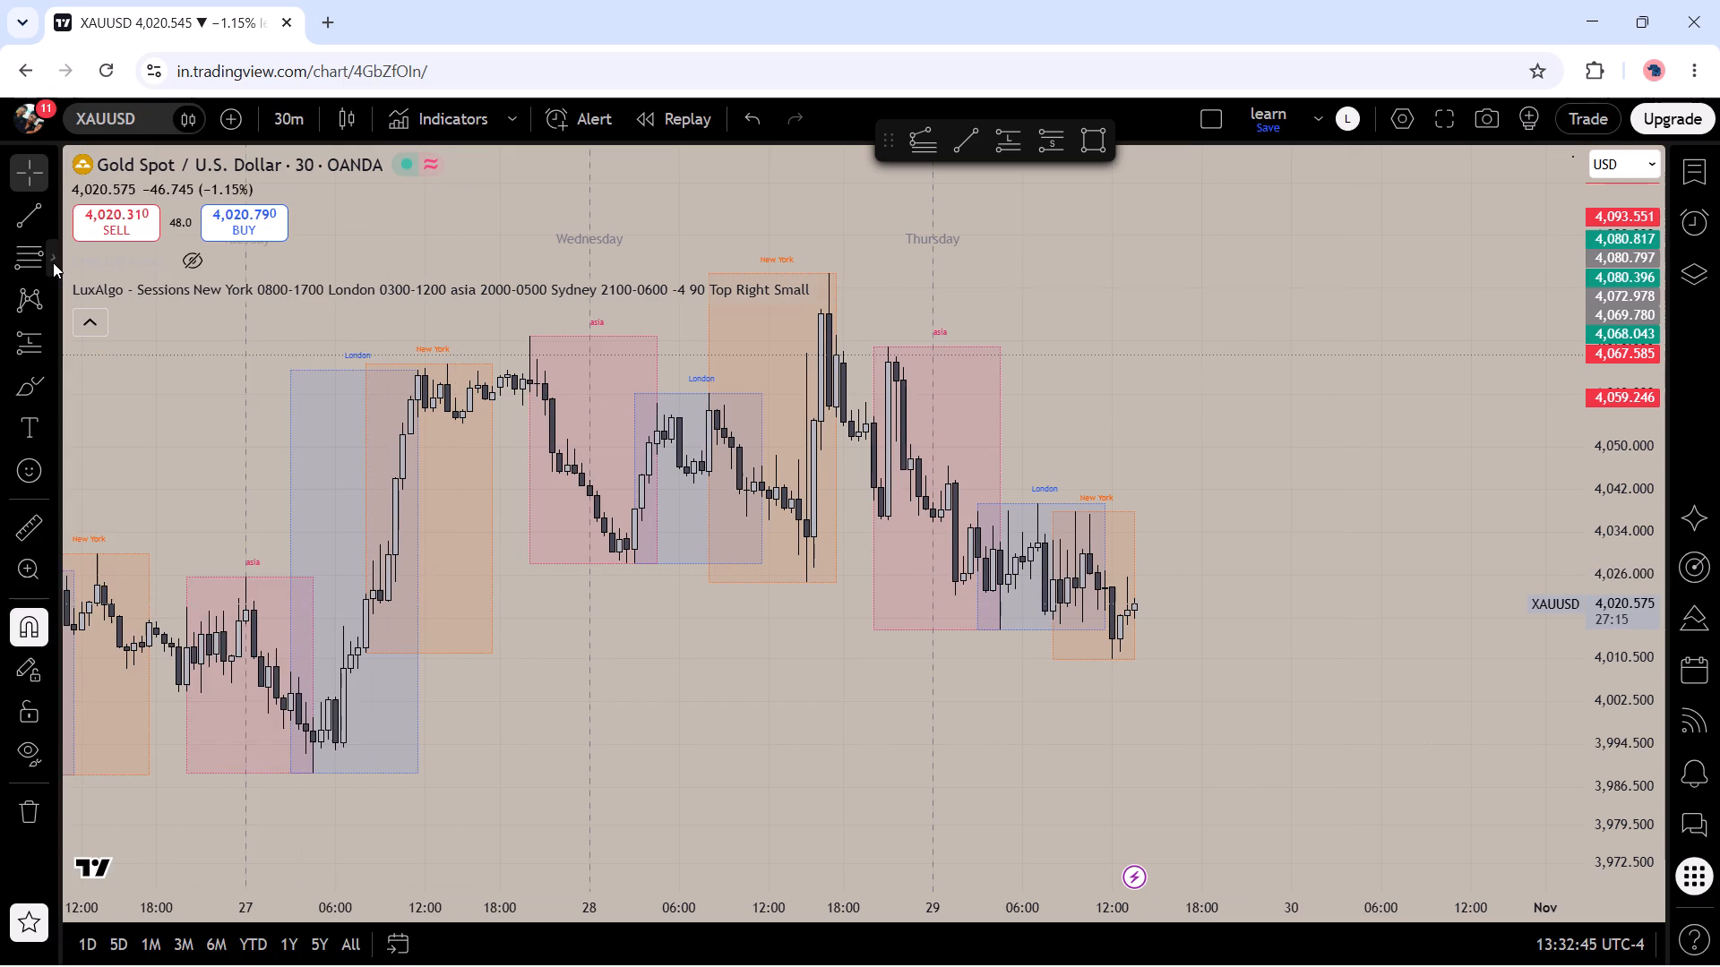
left_click(53, 262)
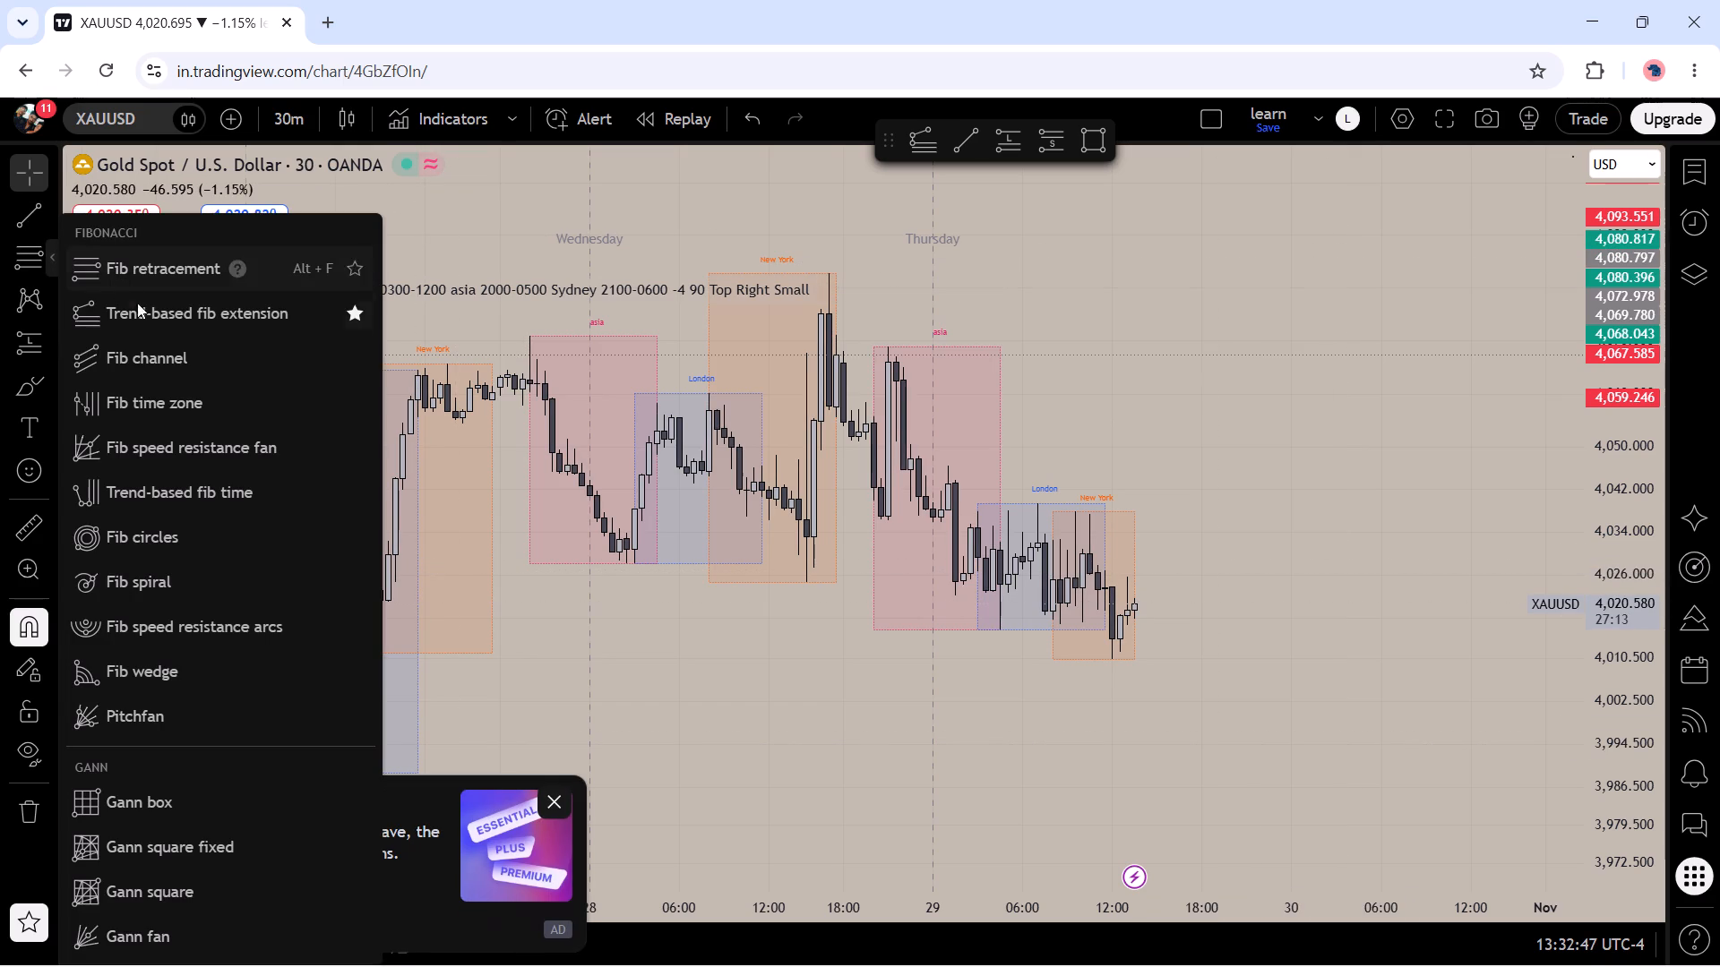
scroll(208, 620, "down", 2)
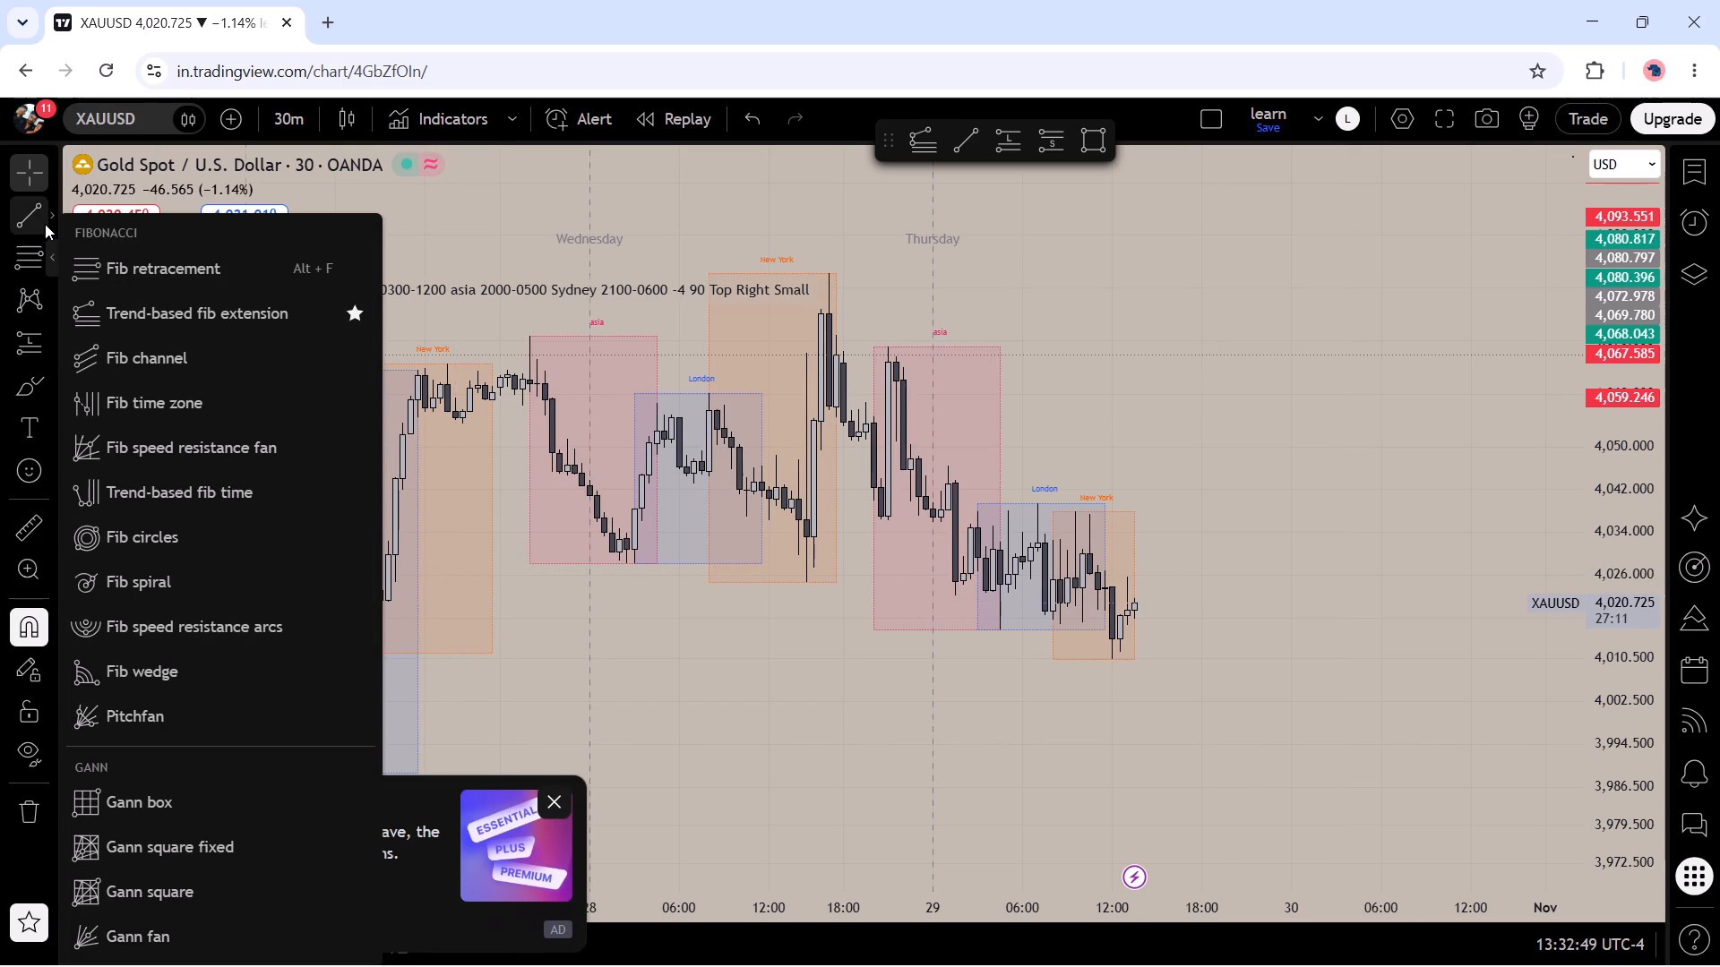
left_click(45, 220)
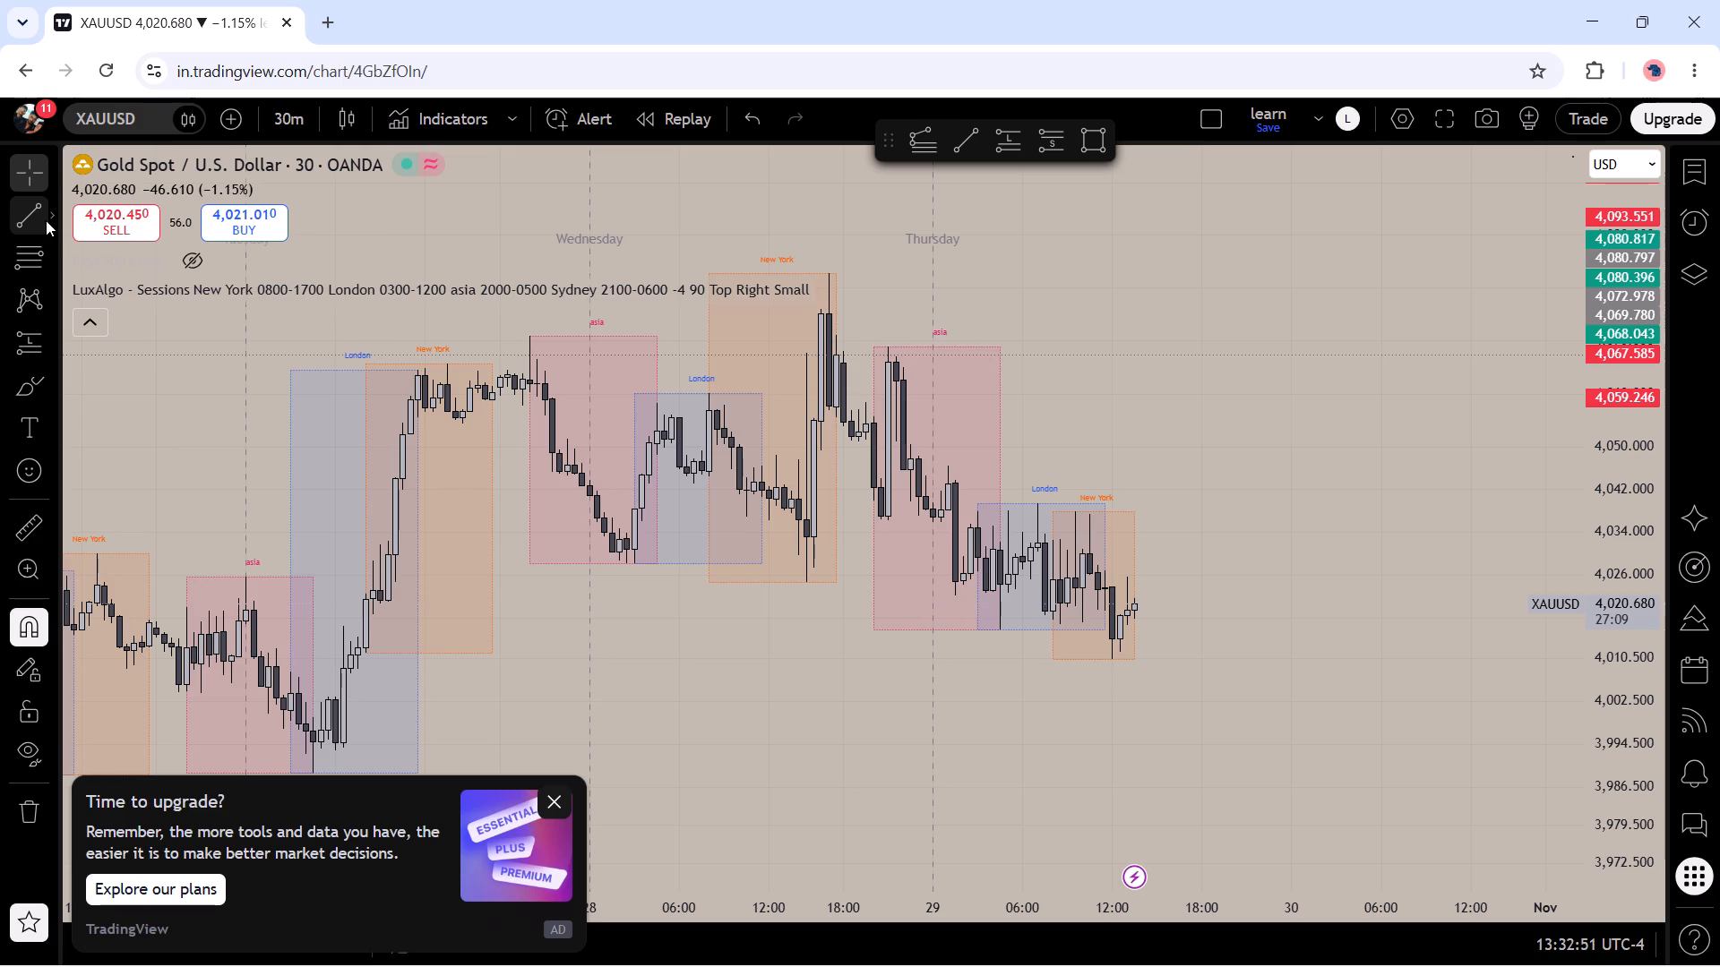
left_click(52, 218)
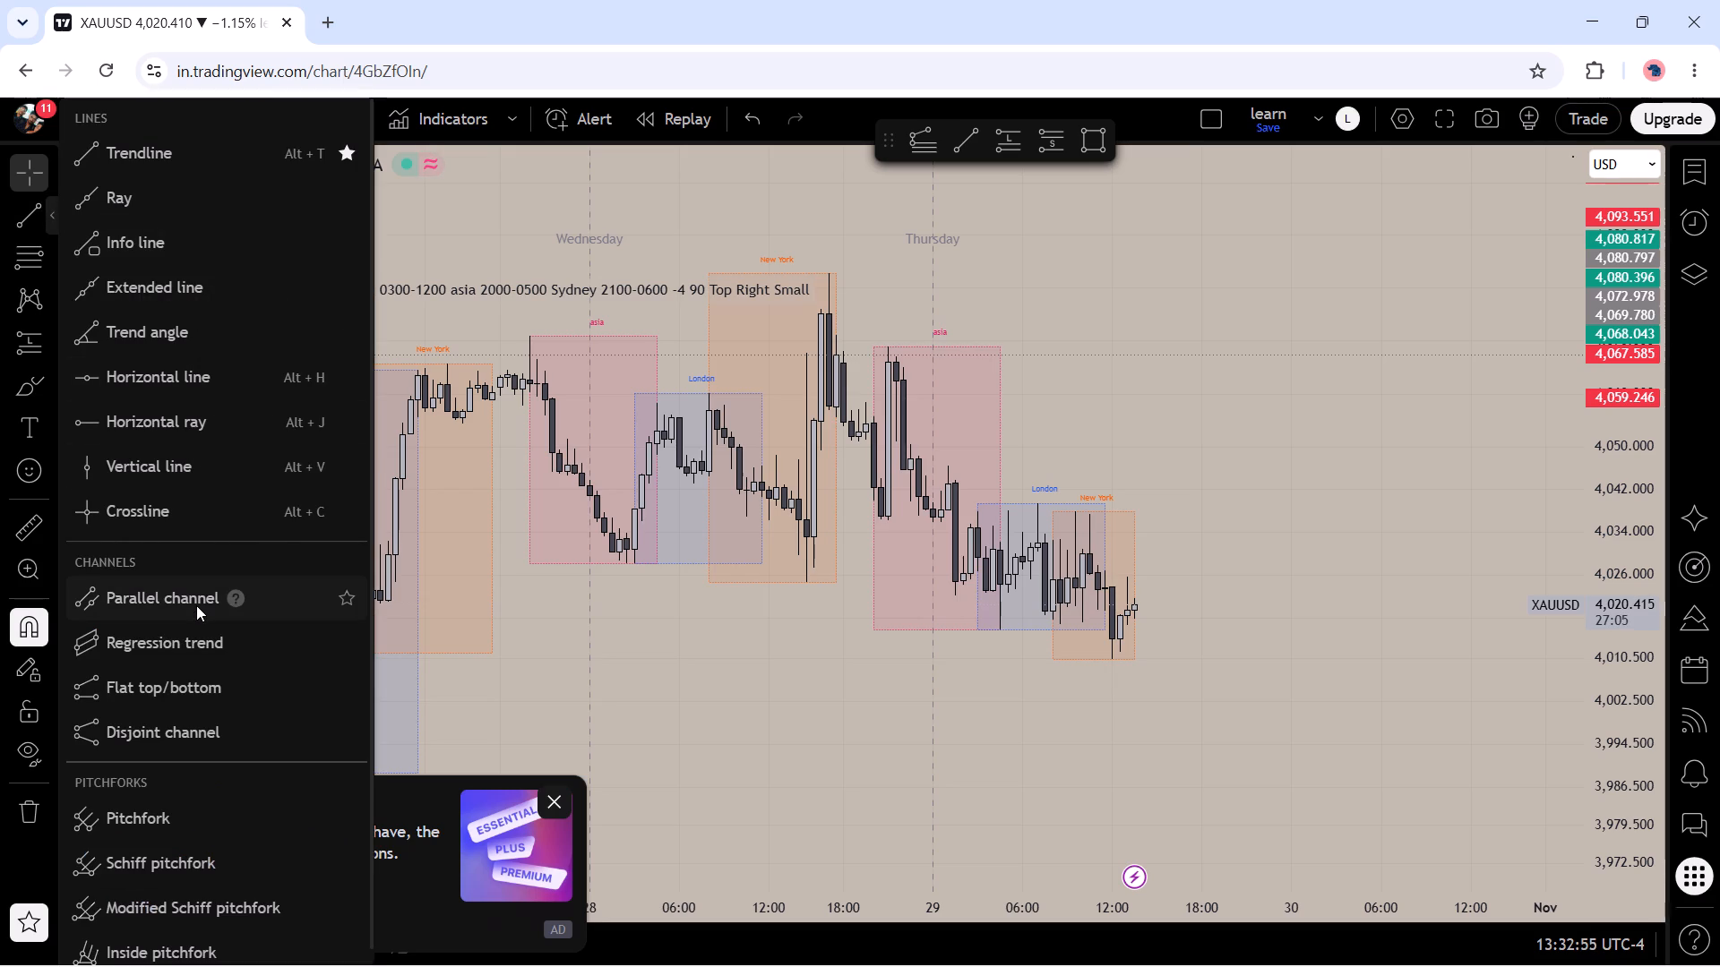
scroll(196, 605, "down", 3)
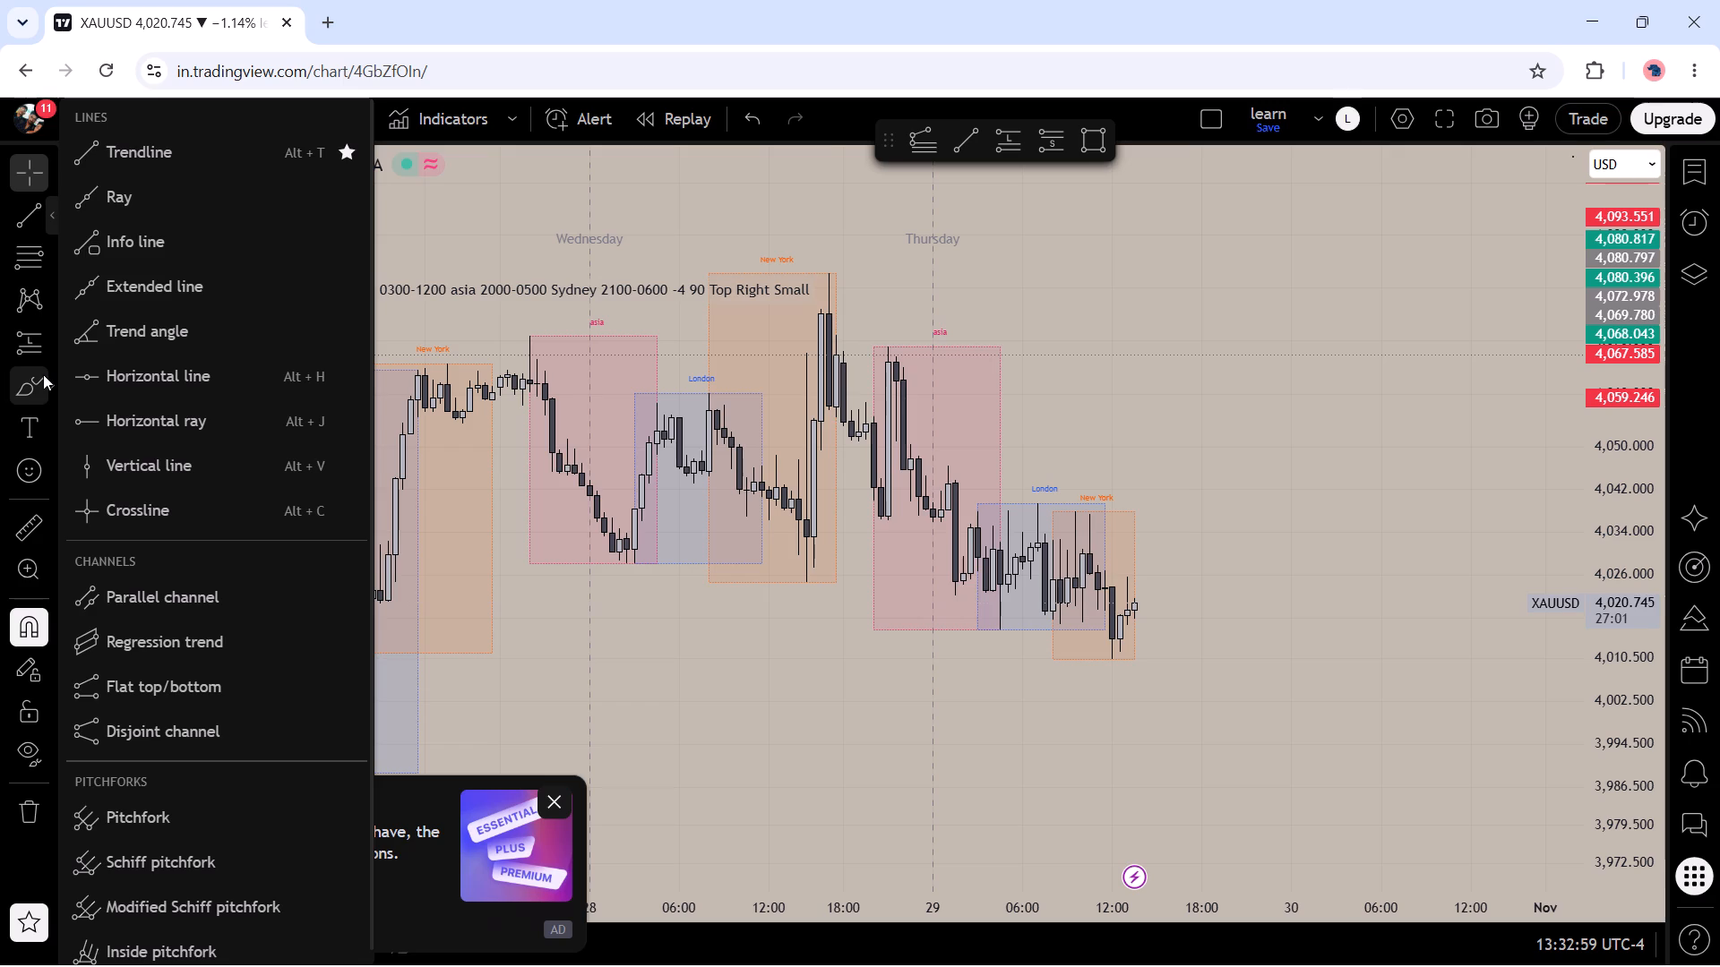
left_click(48, 386)
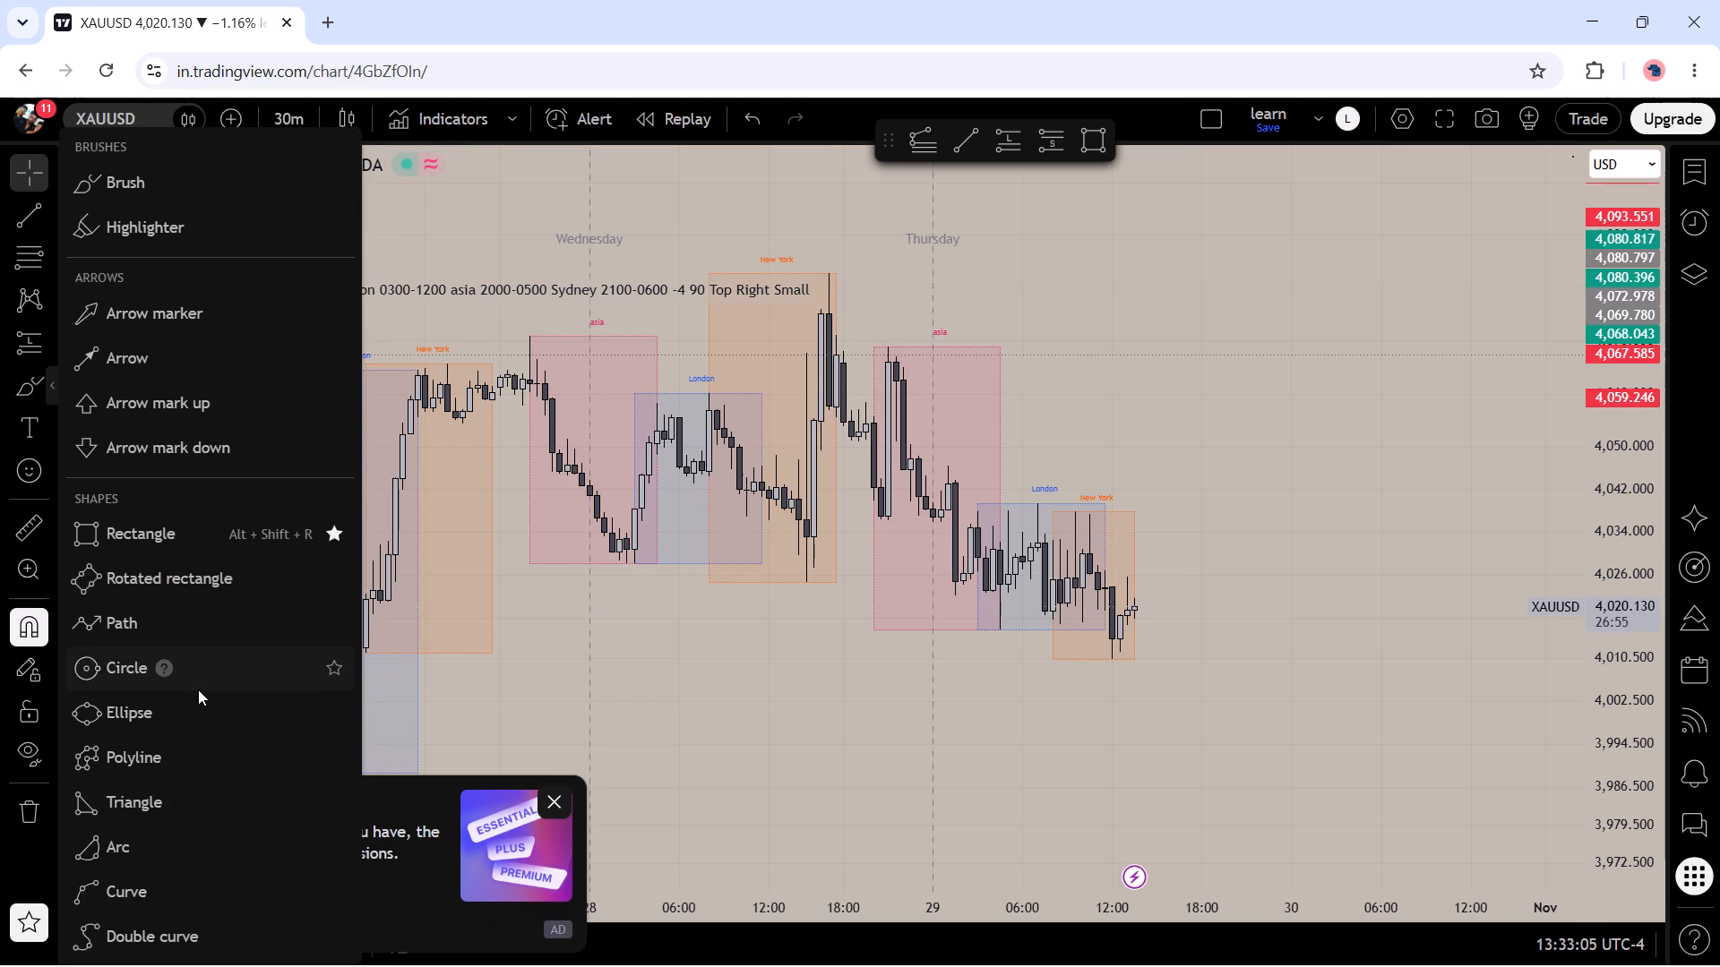
scroll(198, 689, "down", 2)
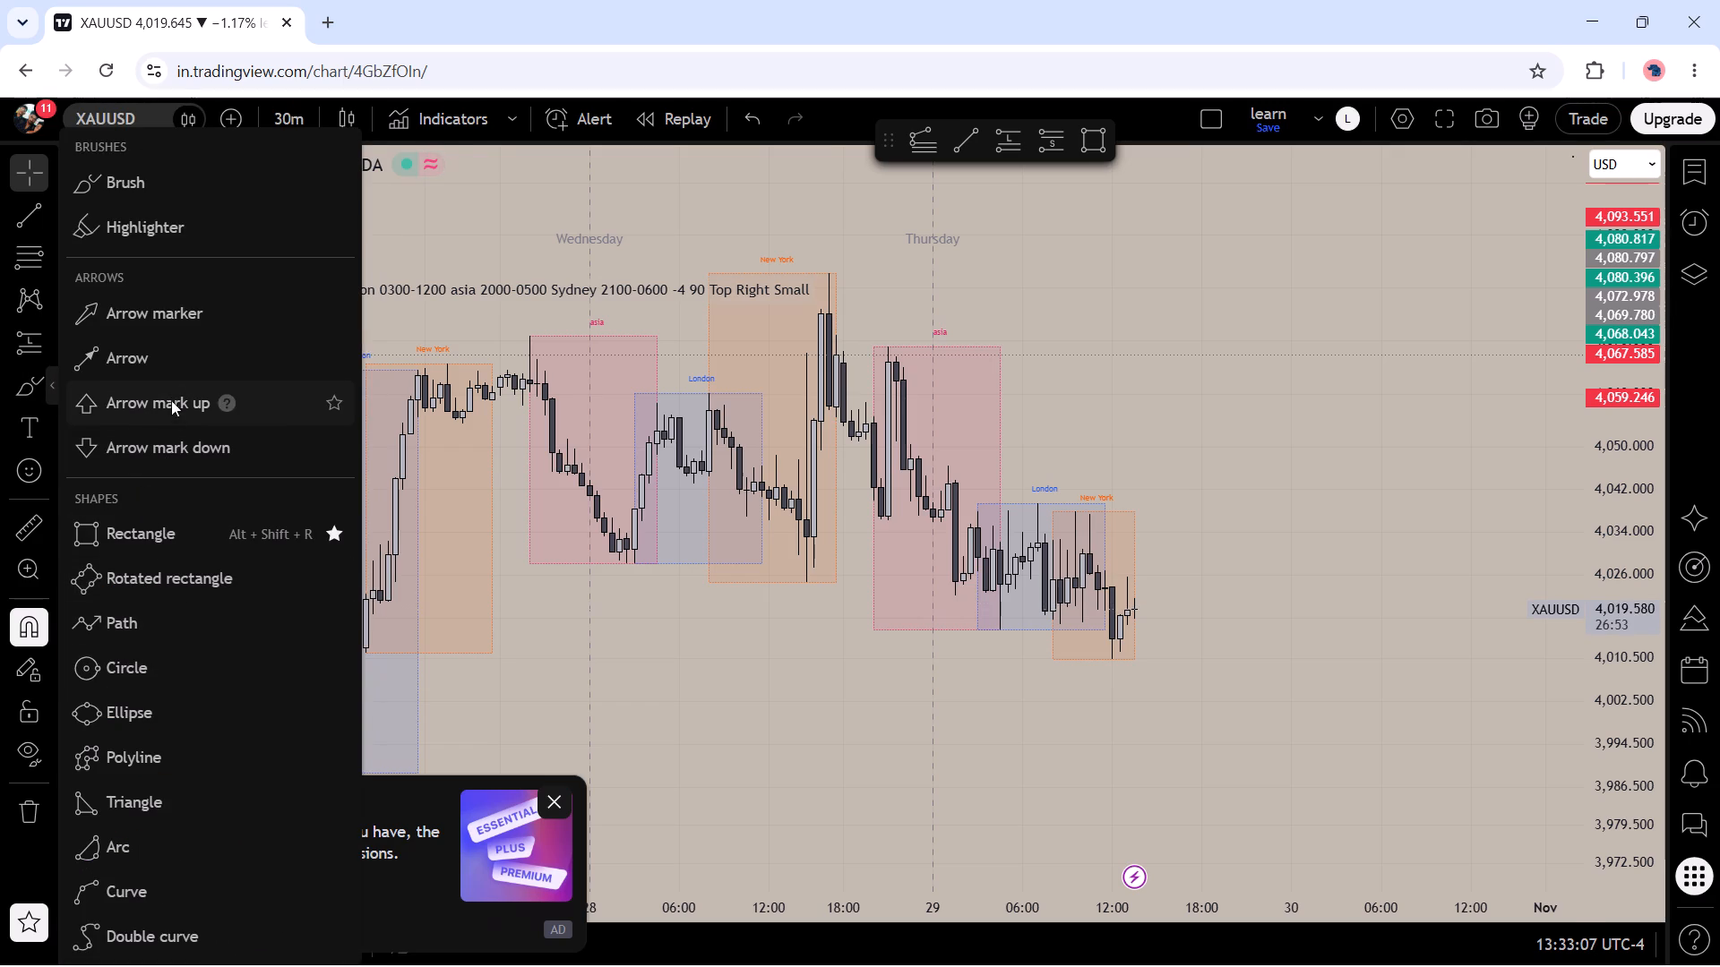
left_click(45, 303)
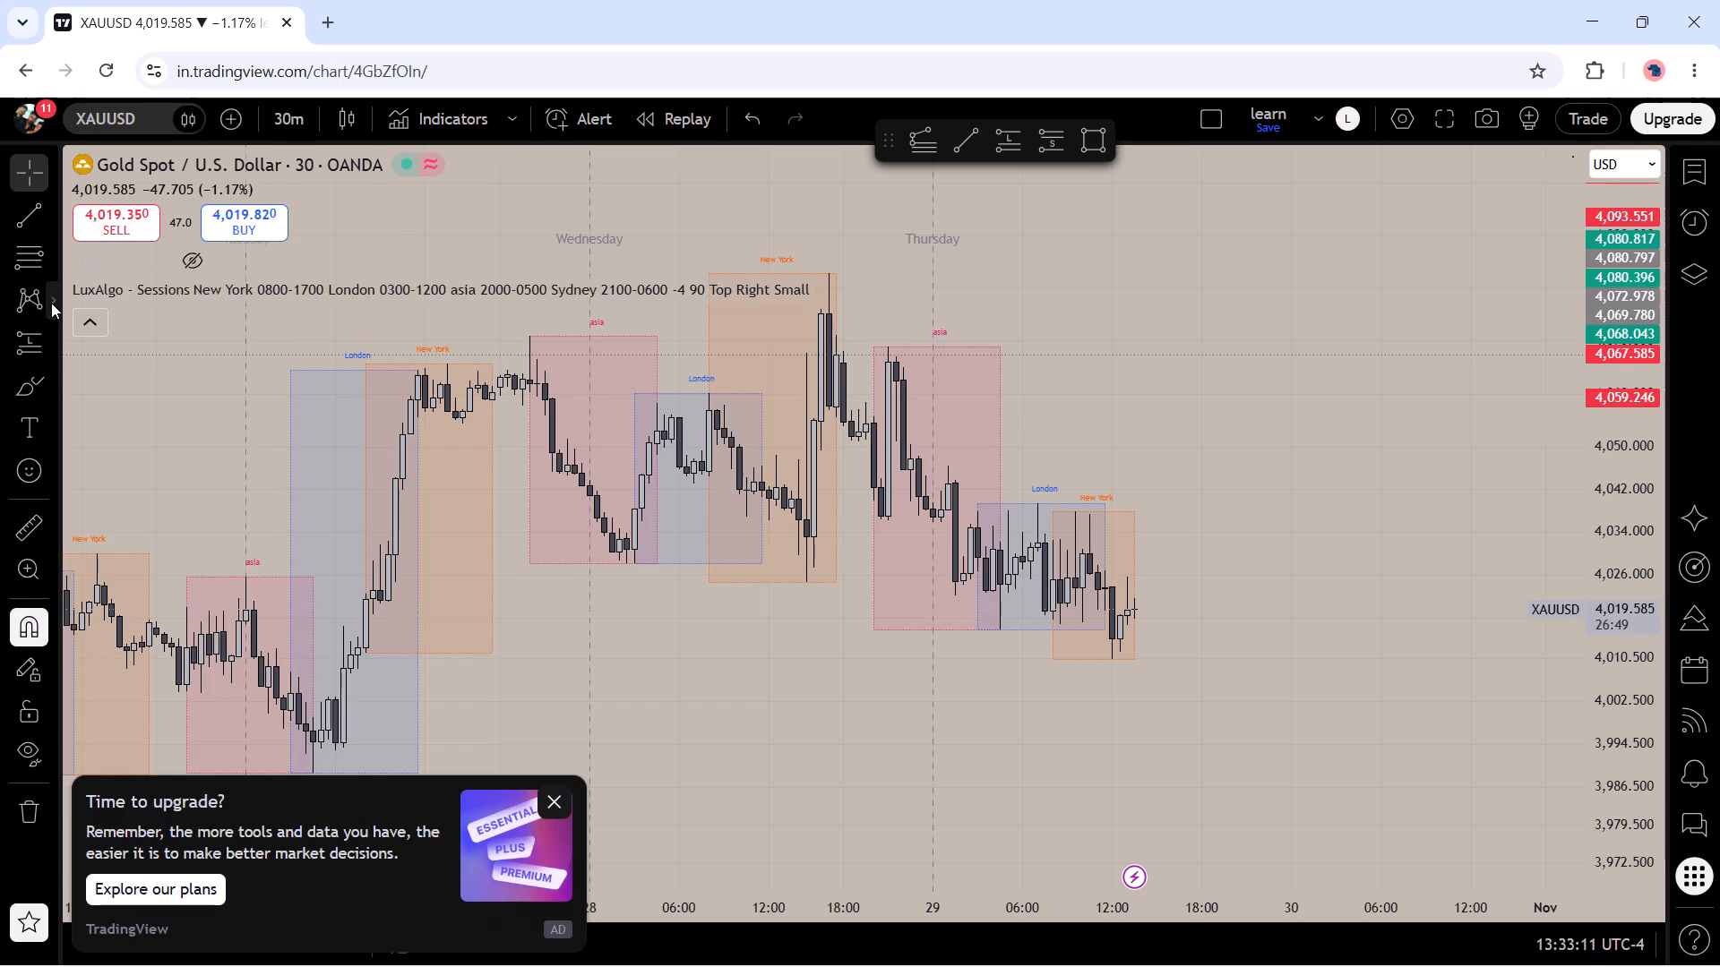
left_click(51, 303)
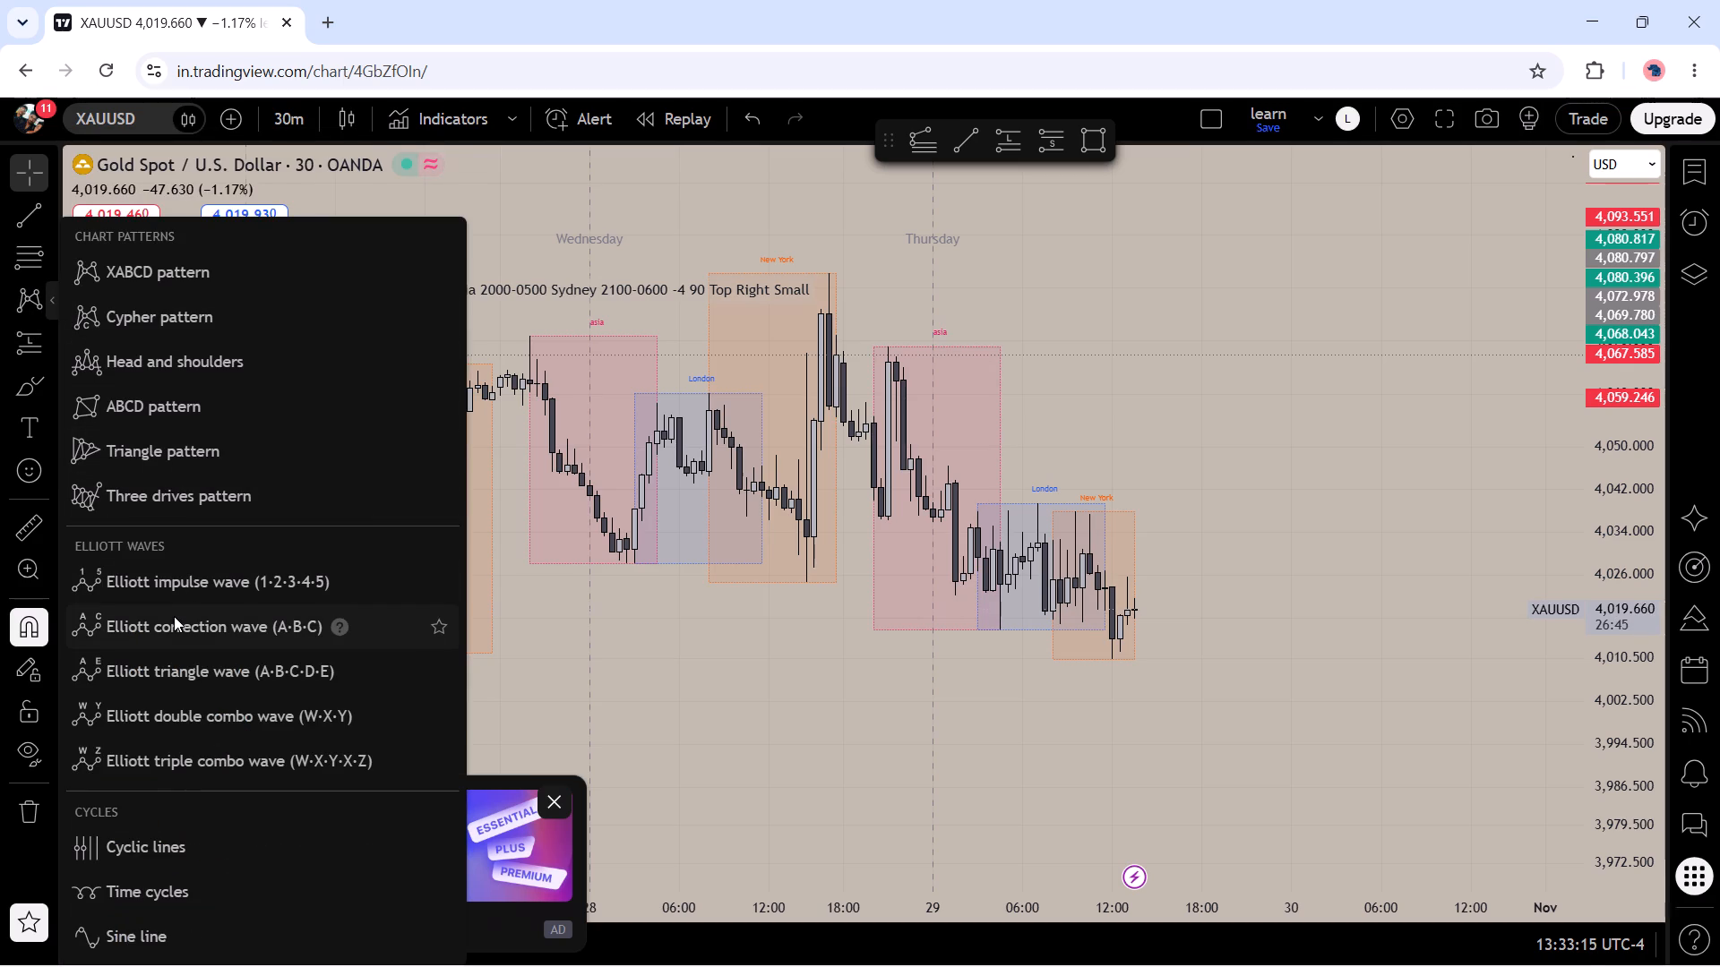
left_click(50, 217)
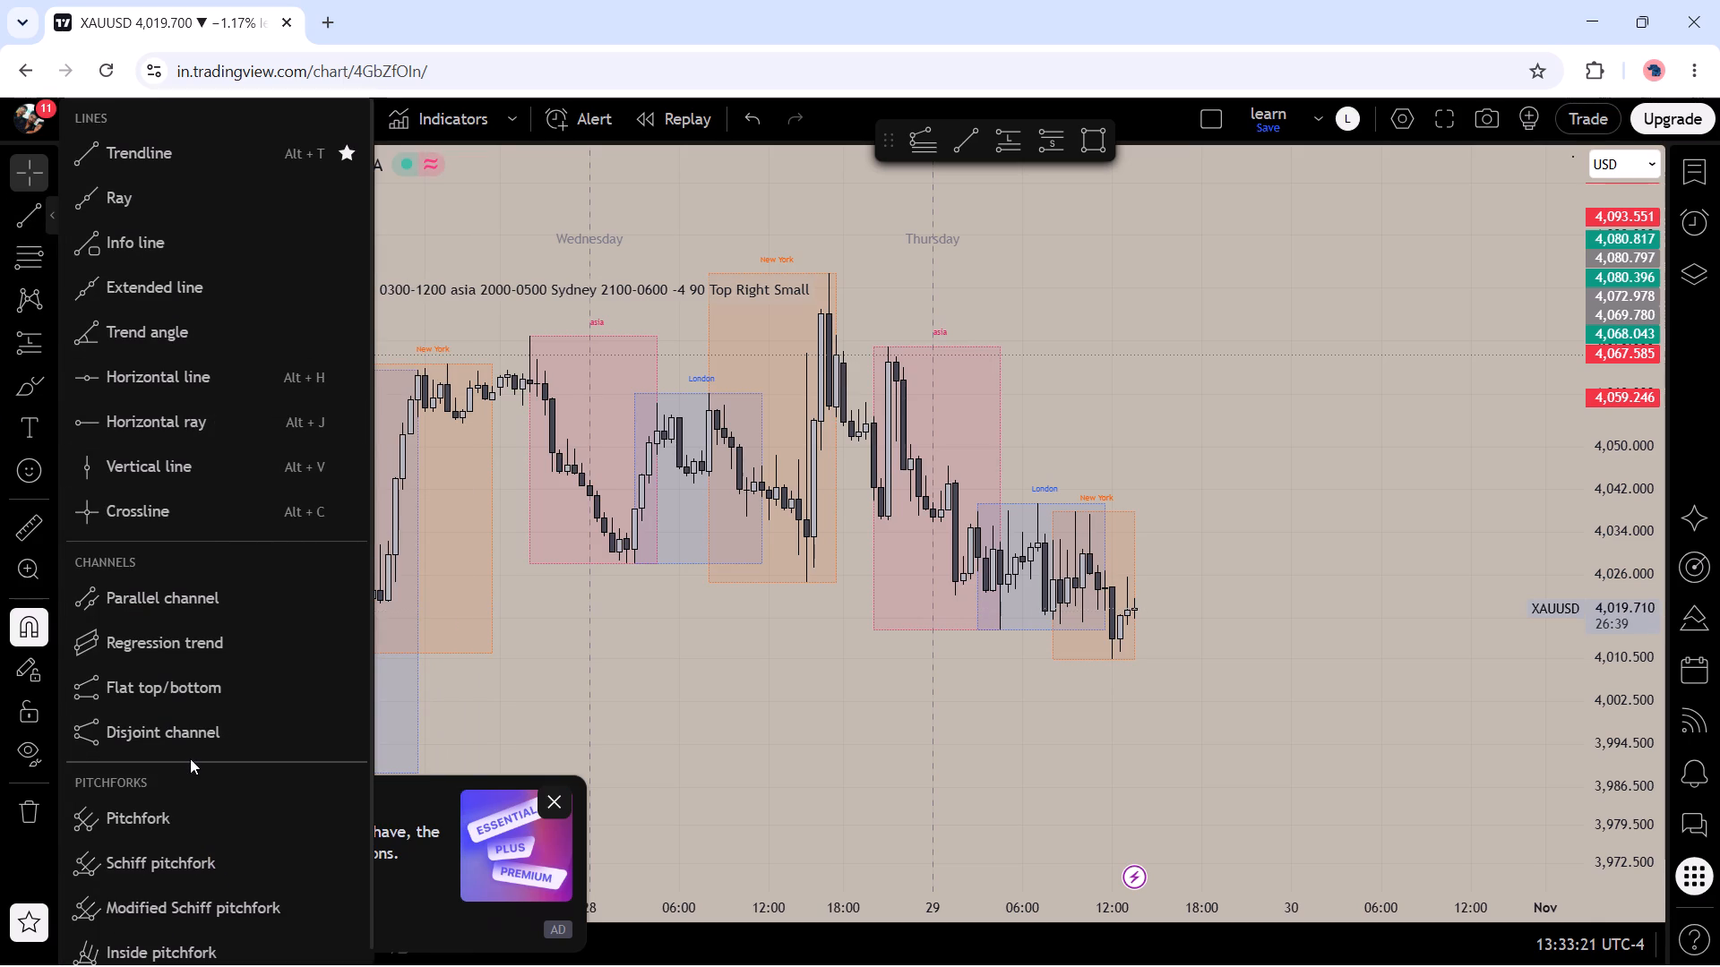
scroll(190, 758, "down", 1)
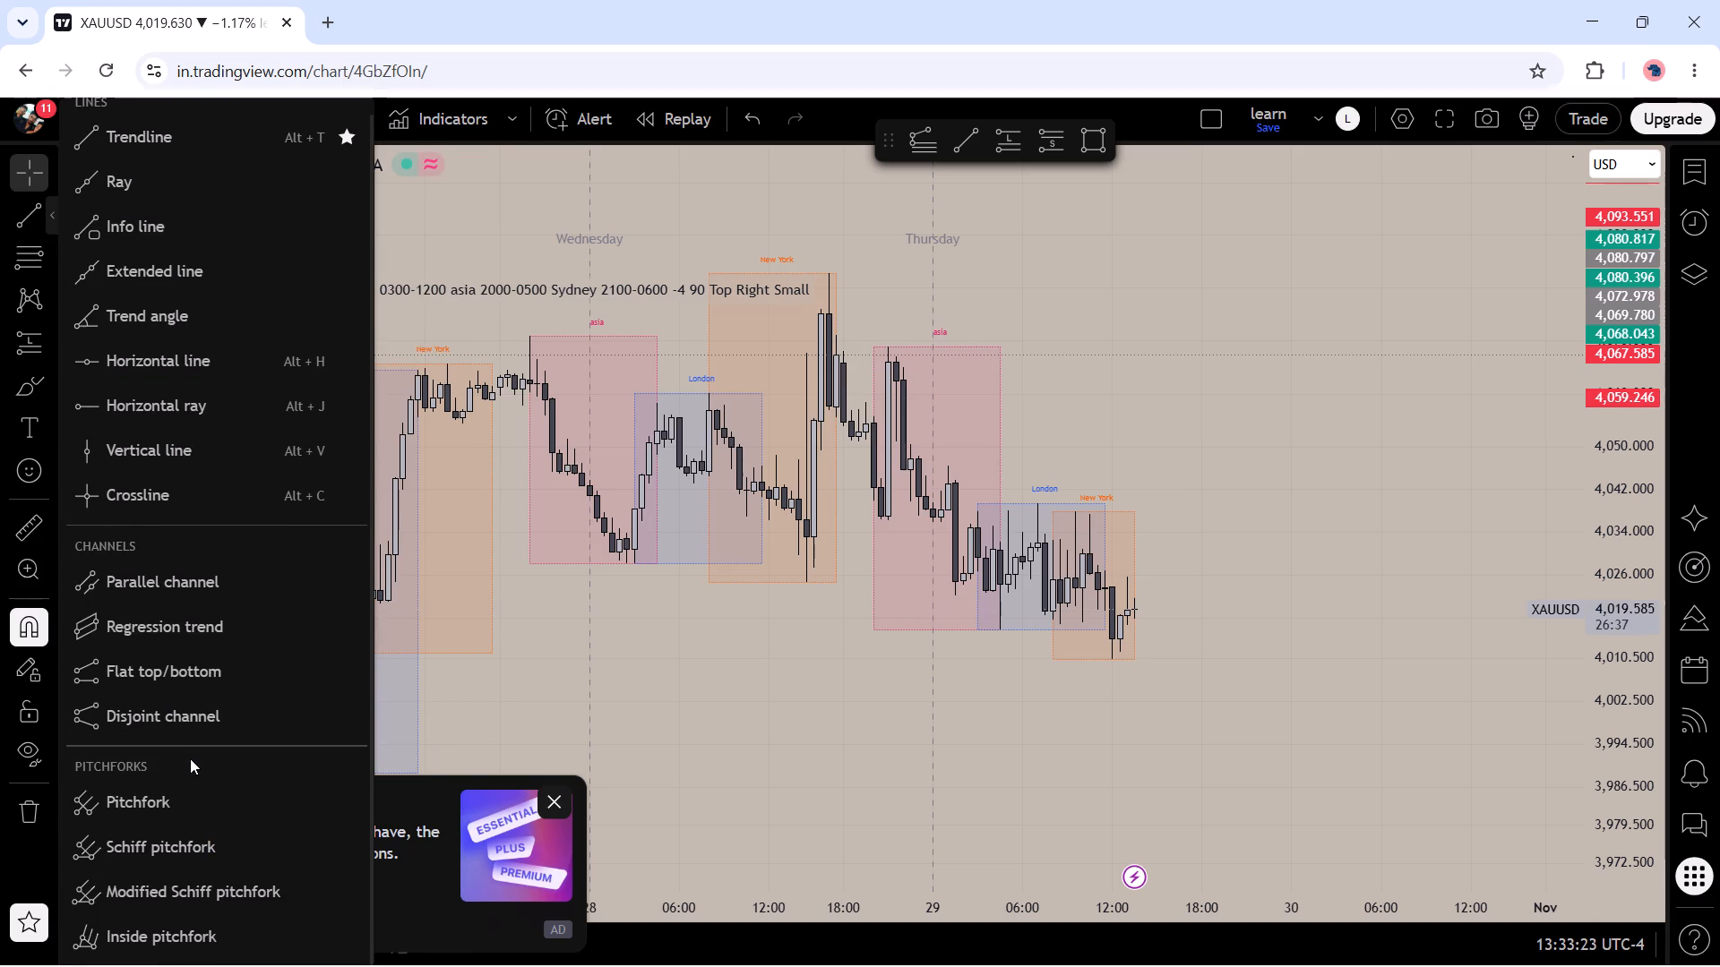
scroll(190, 758, "up", 1)
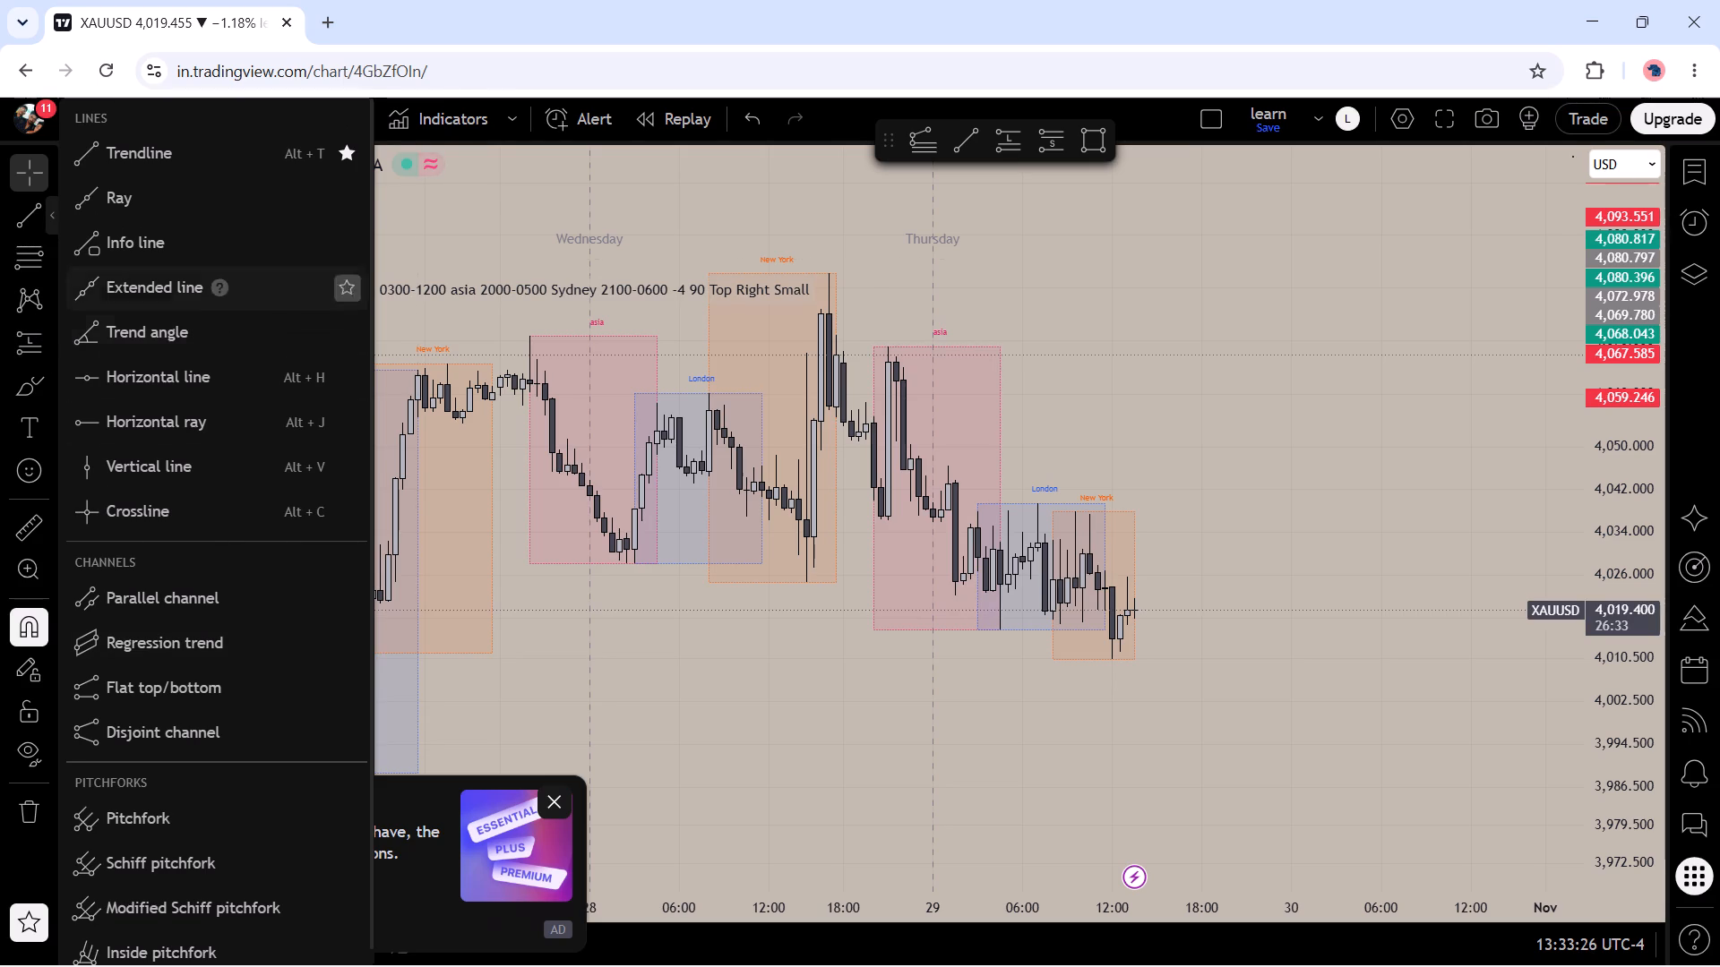
left_click(443, 247)
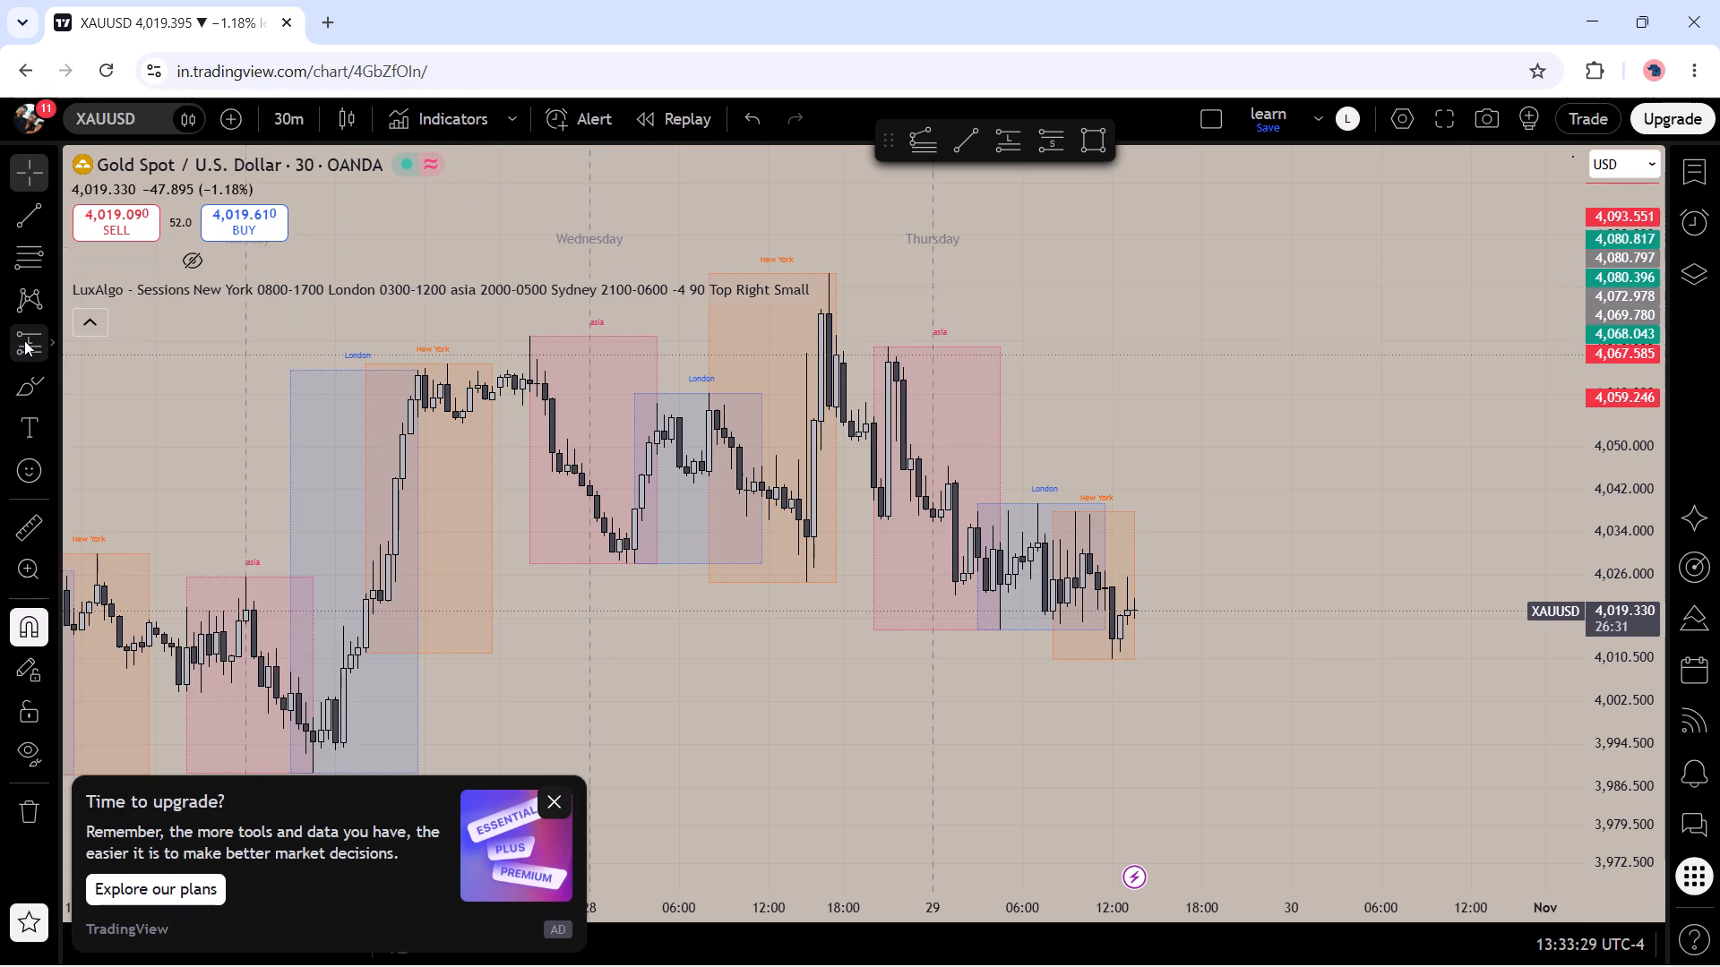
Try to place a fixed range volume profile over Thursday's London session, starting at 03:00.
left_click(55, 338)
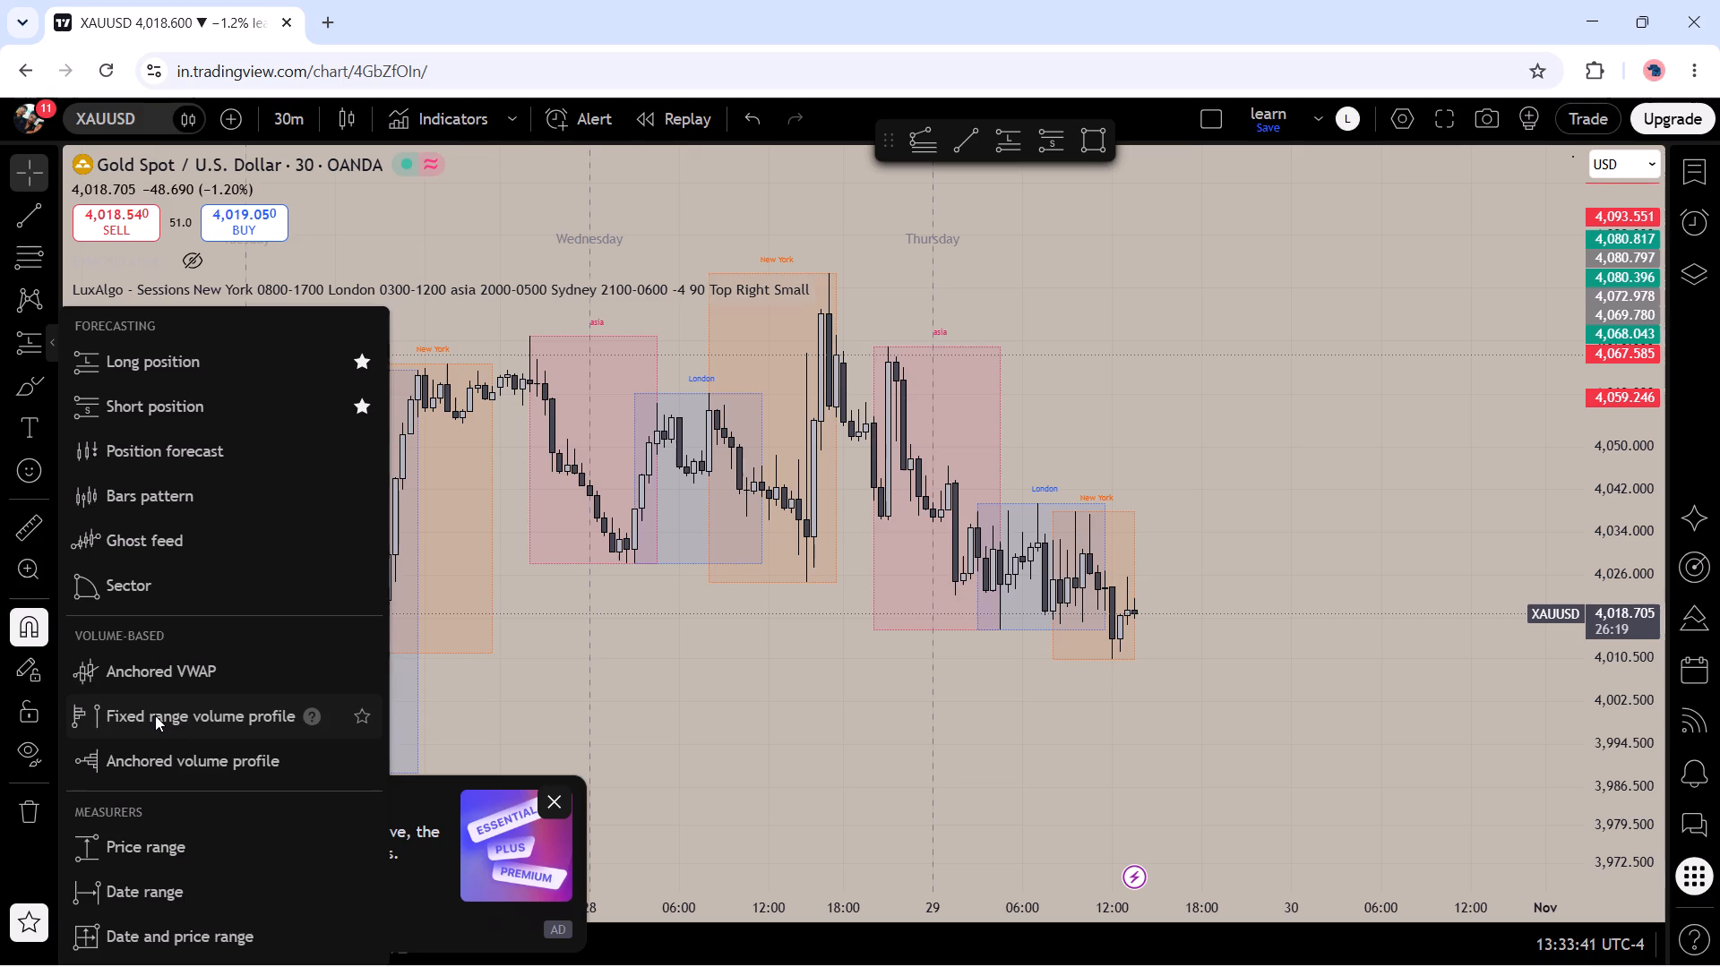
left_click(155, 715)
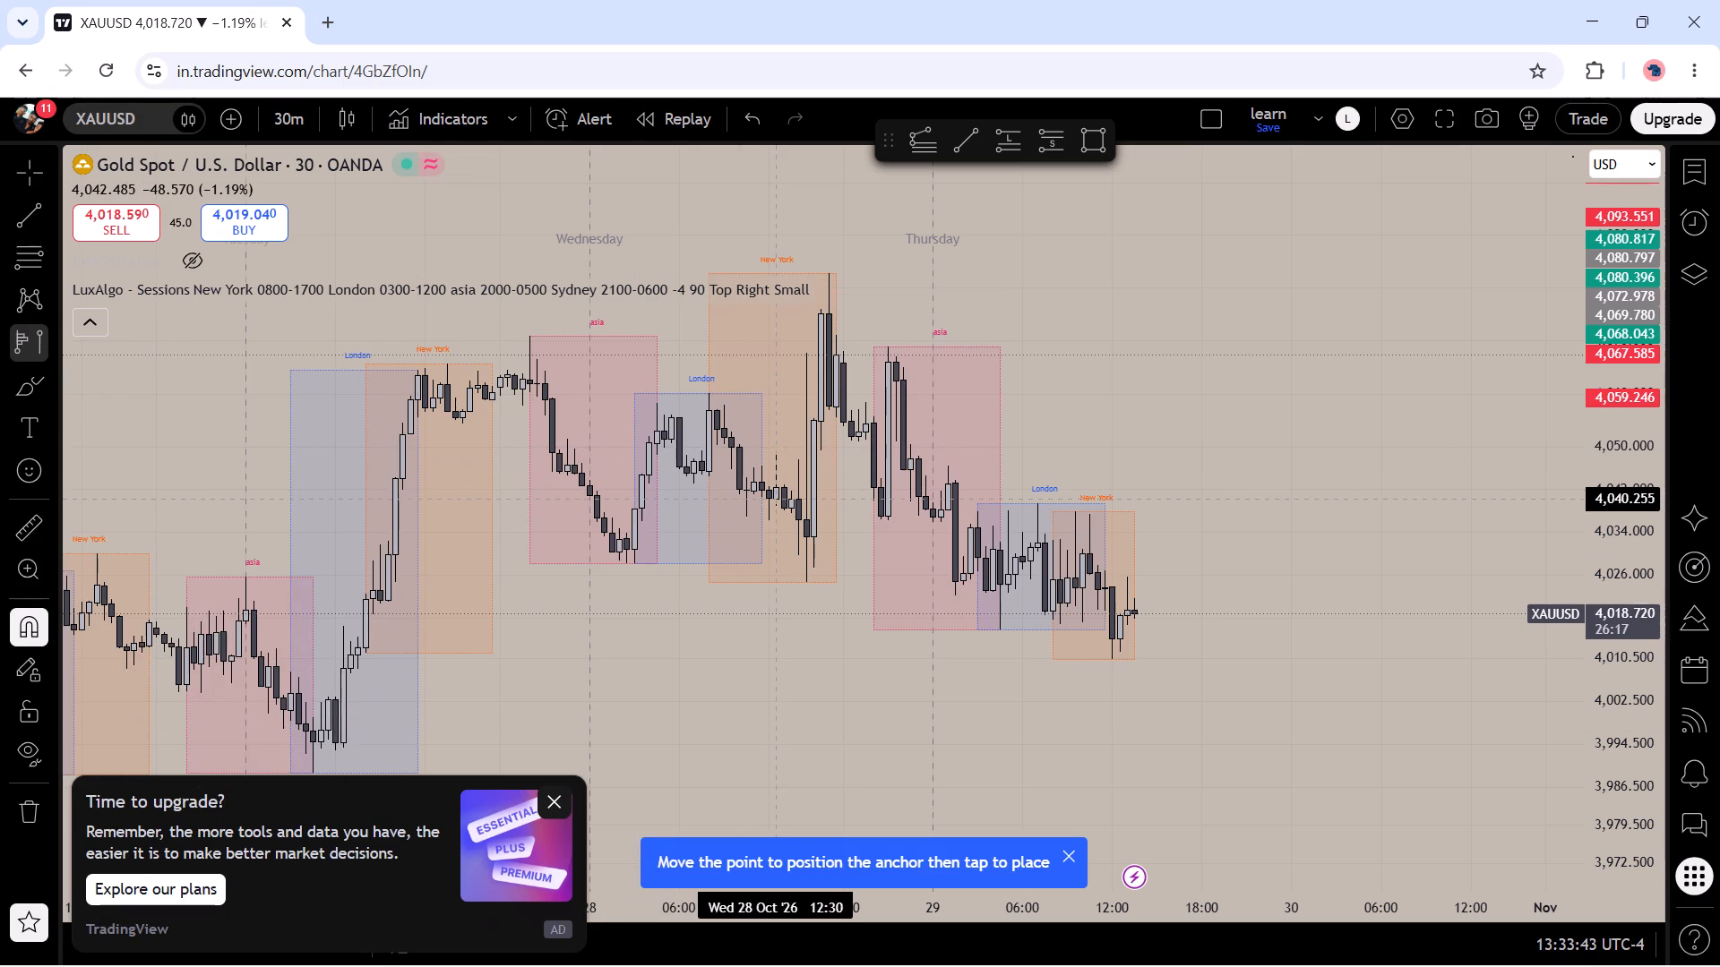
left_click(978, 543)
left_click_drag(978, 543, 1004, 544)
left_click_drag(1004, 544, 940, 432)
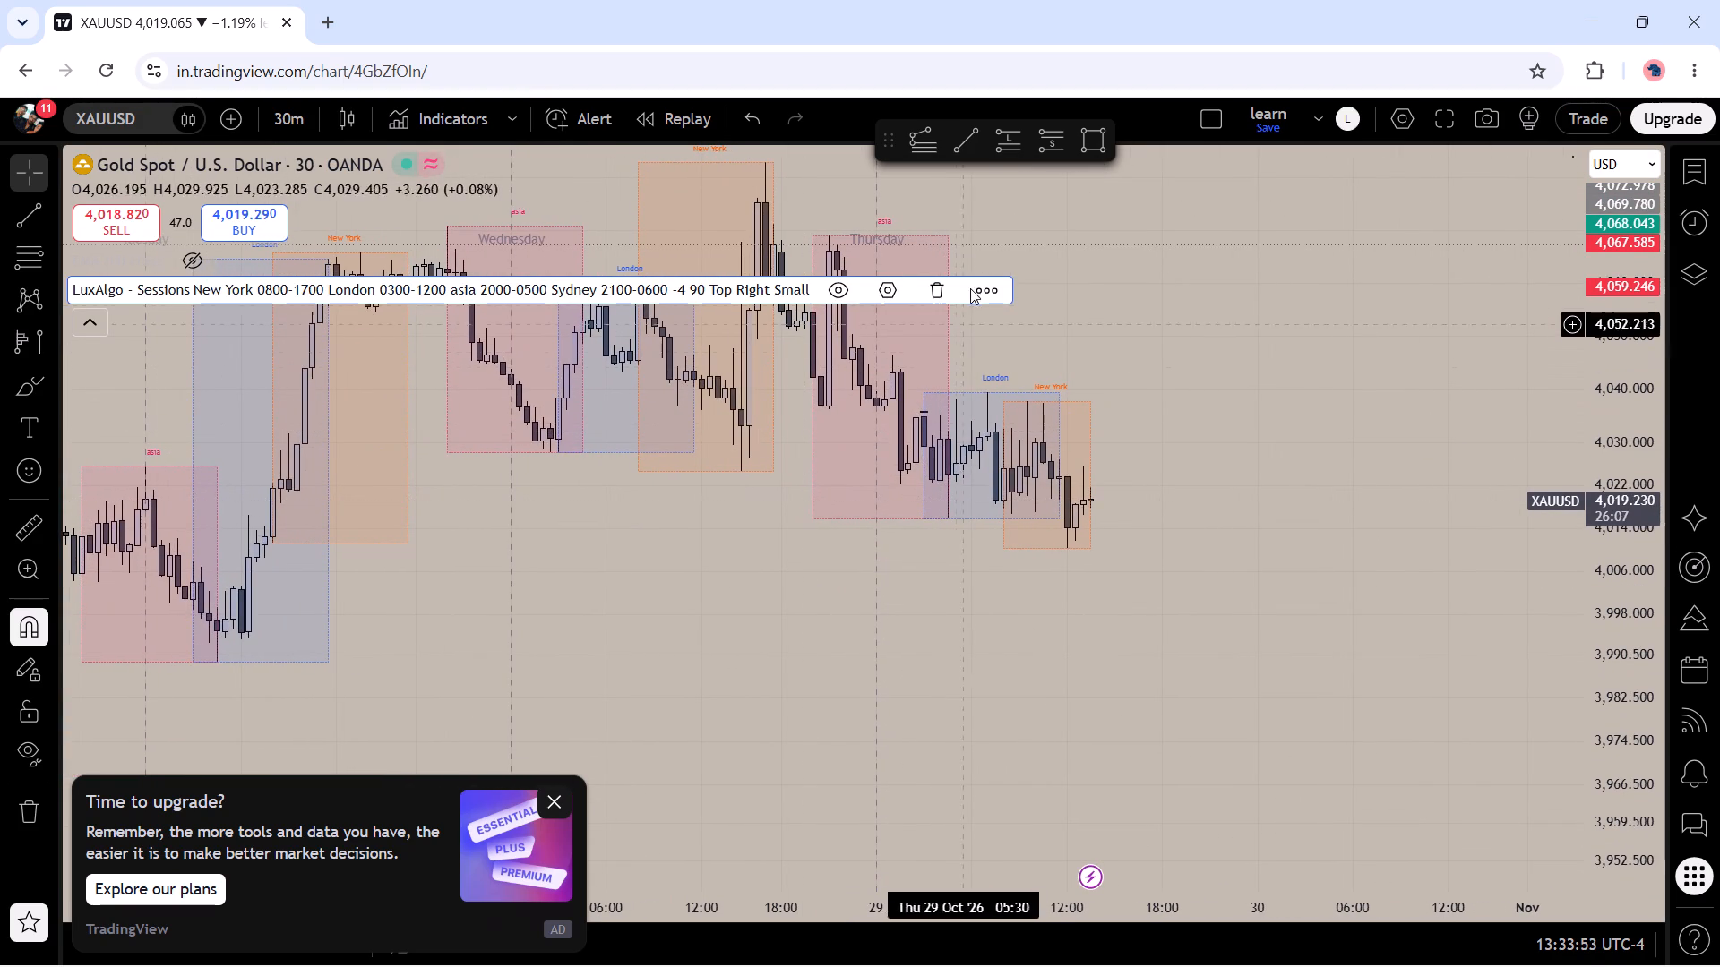
Add the Fixed range volume profile tool to the favourite drawing tools.
left_click(28, 343)
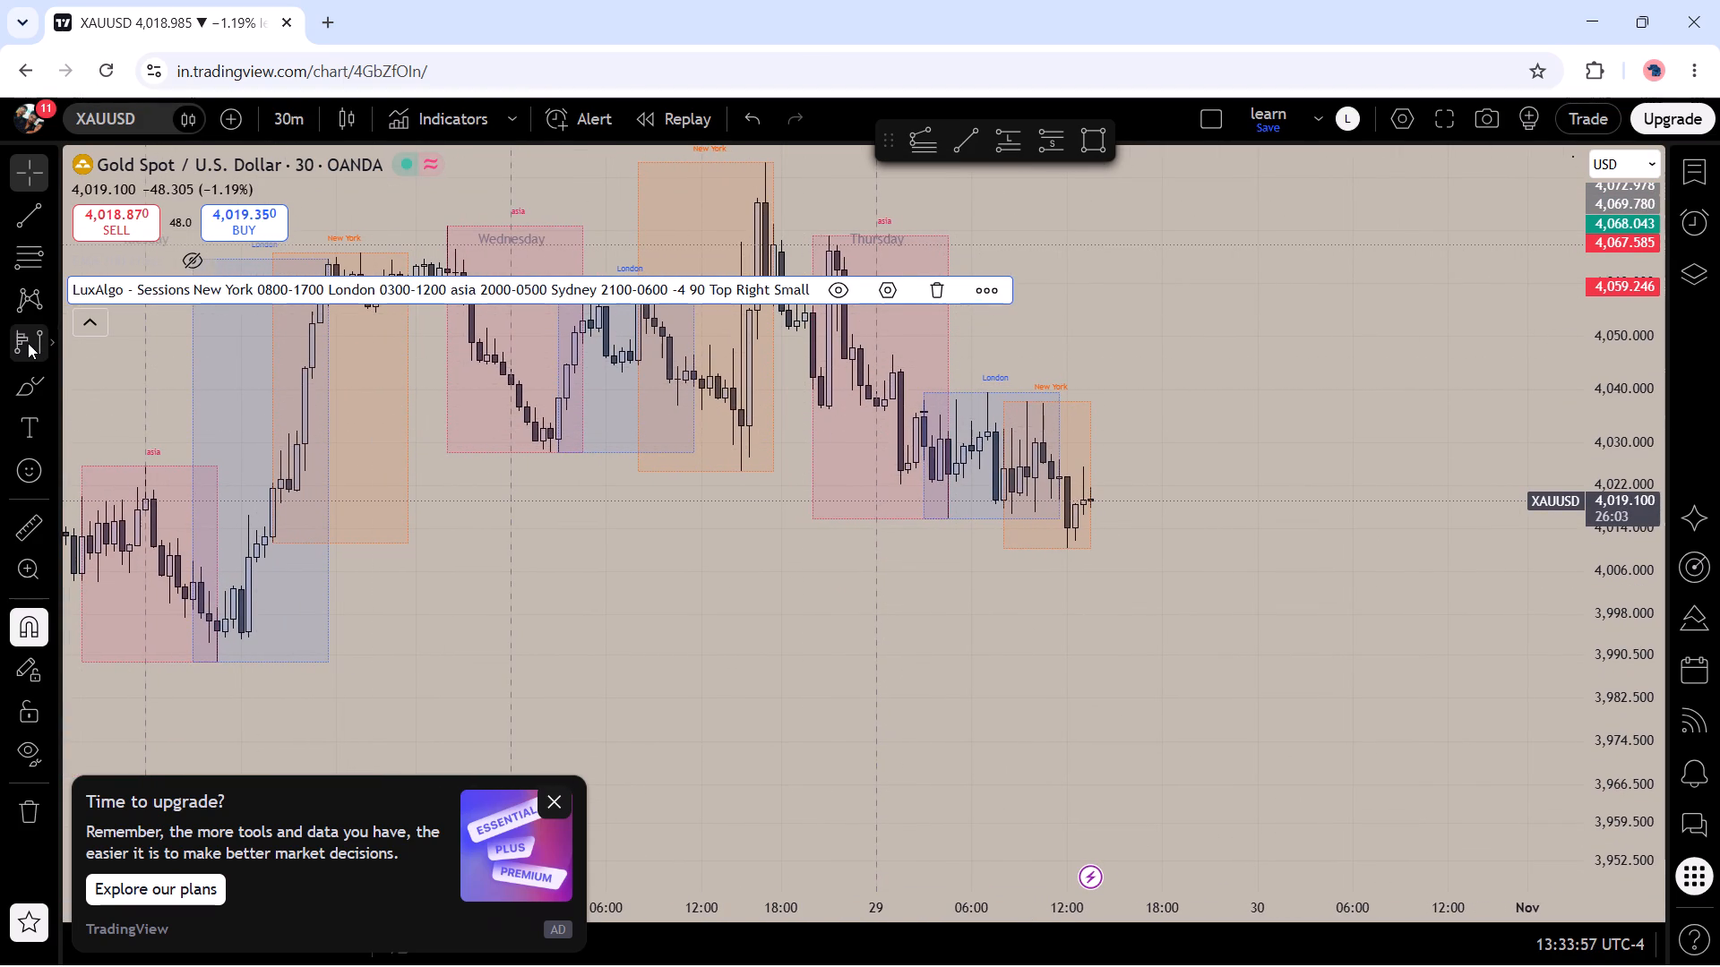
left_click(45, 343)
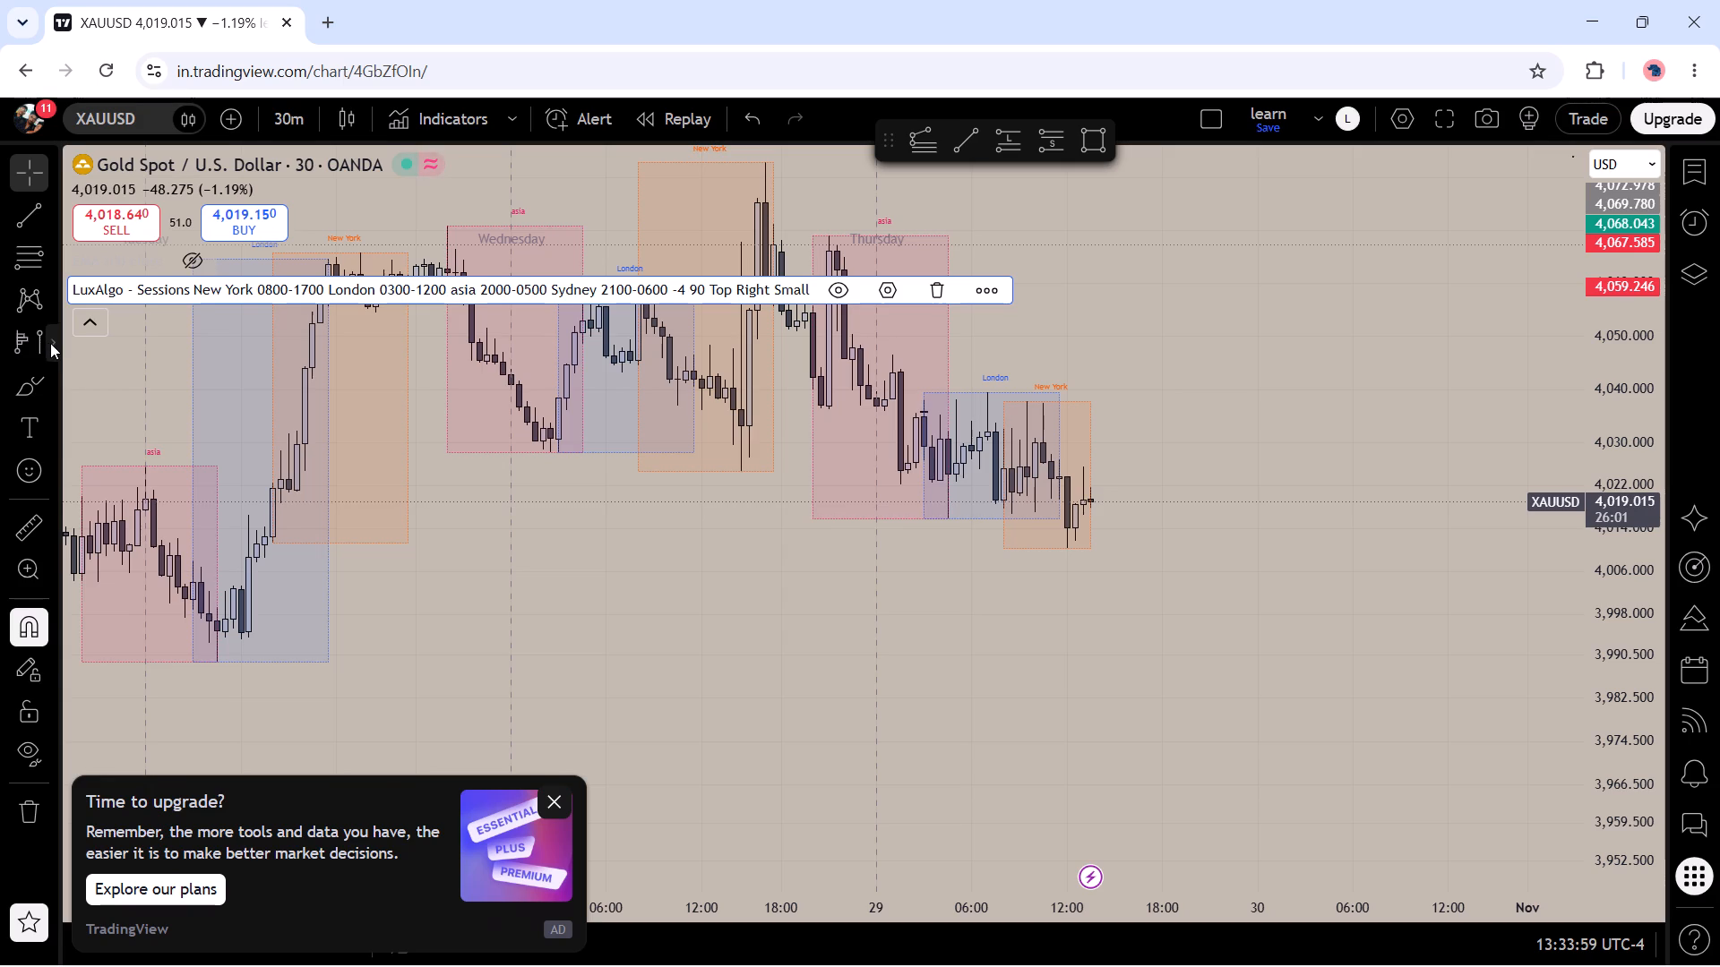
left_click(51, 343)
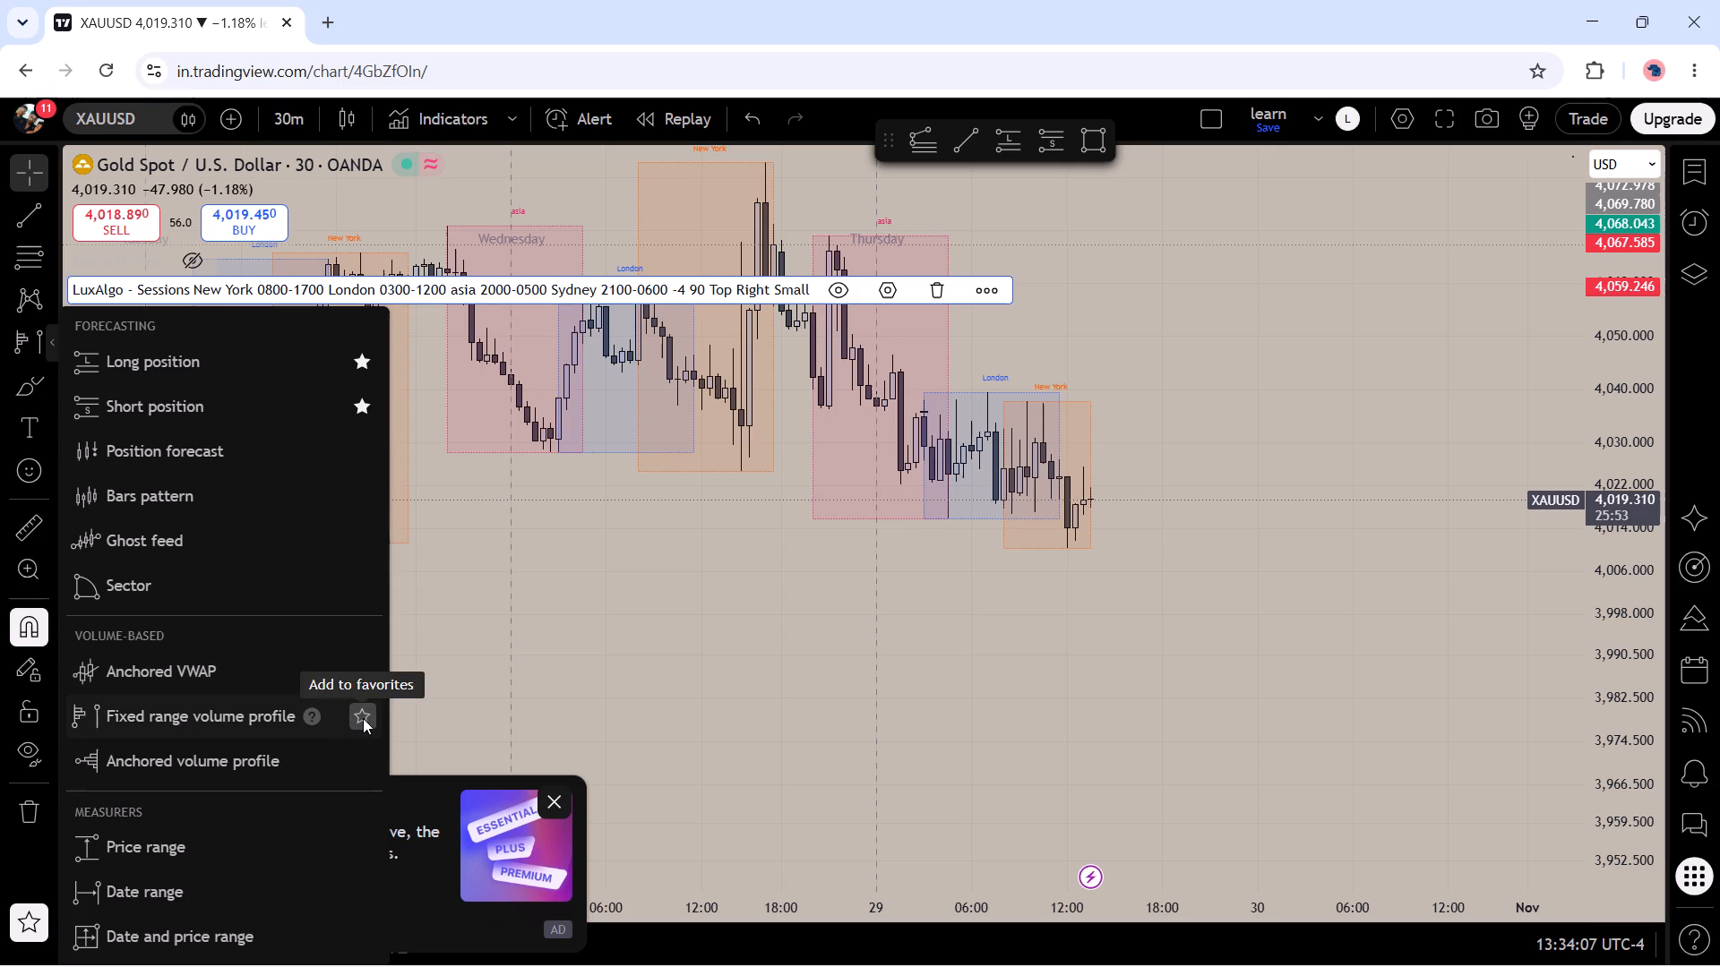
left_click(363, 718)
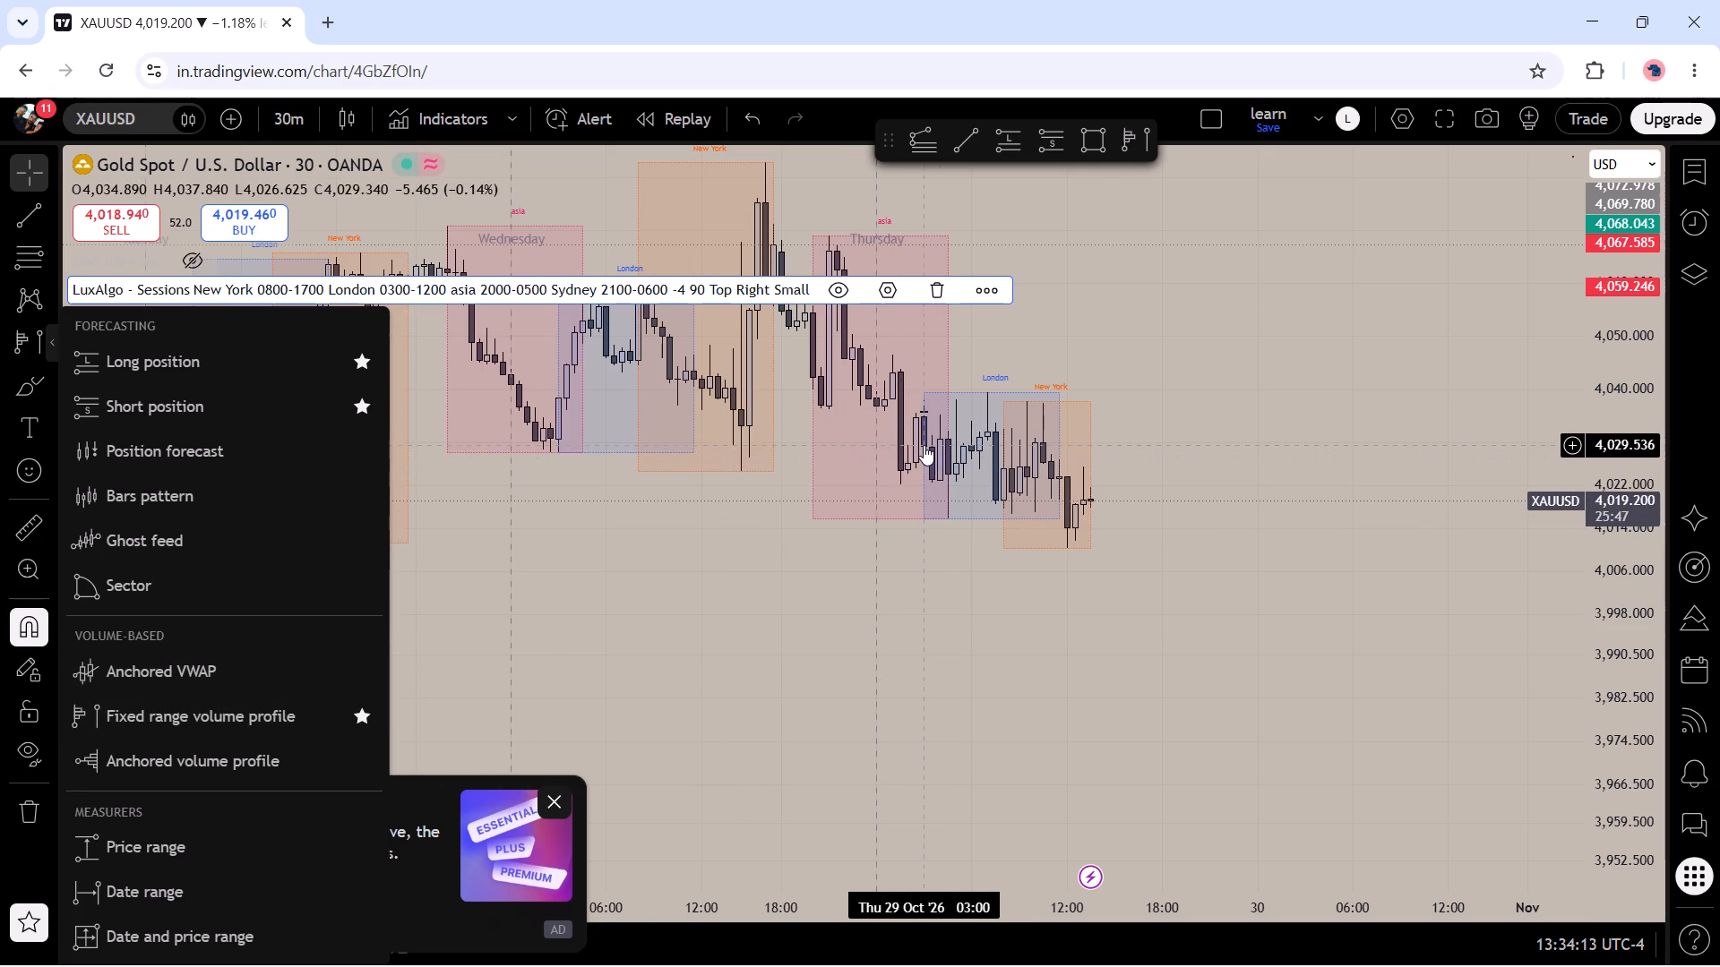
Draw a fixed range volume profile over Thursday's London session, from 29 Oct 03:00 to 11:30.
left_click_drag(924, 445, 950, 451)
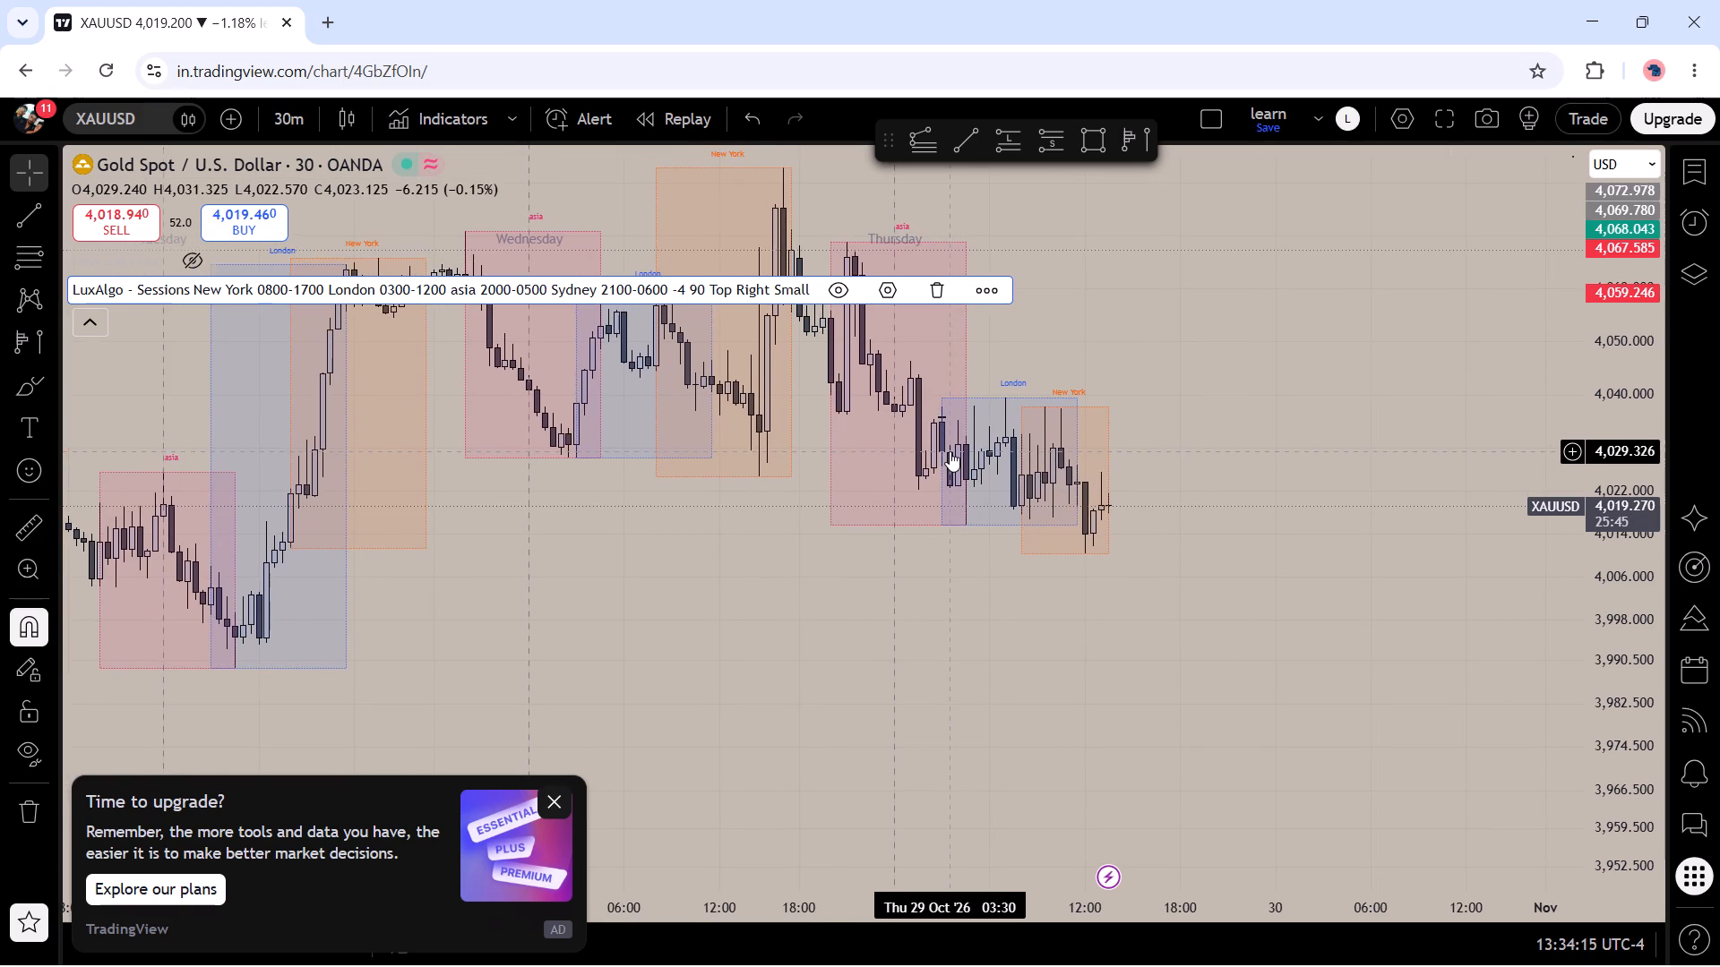
left_click(1139, 140)
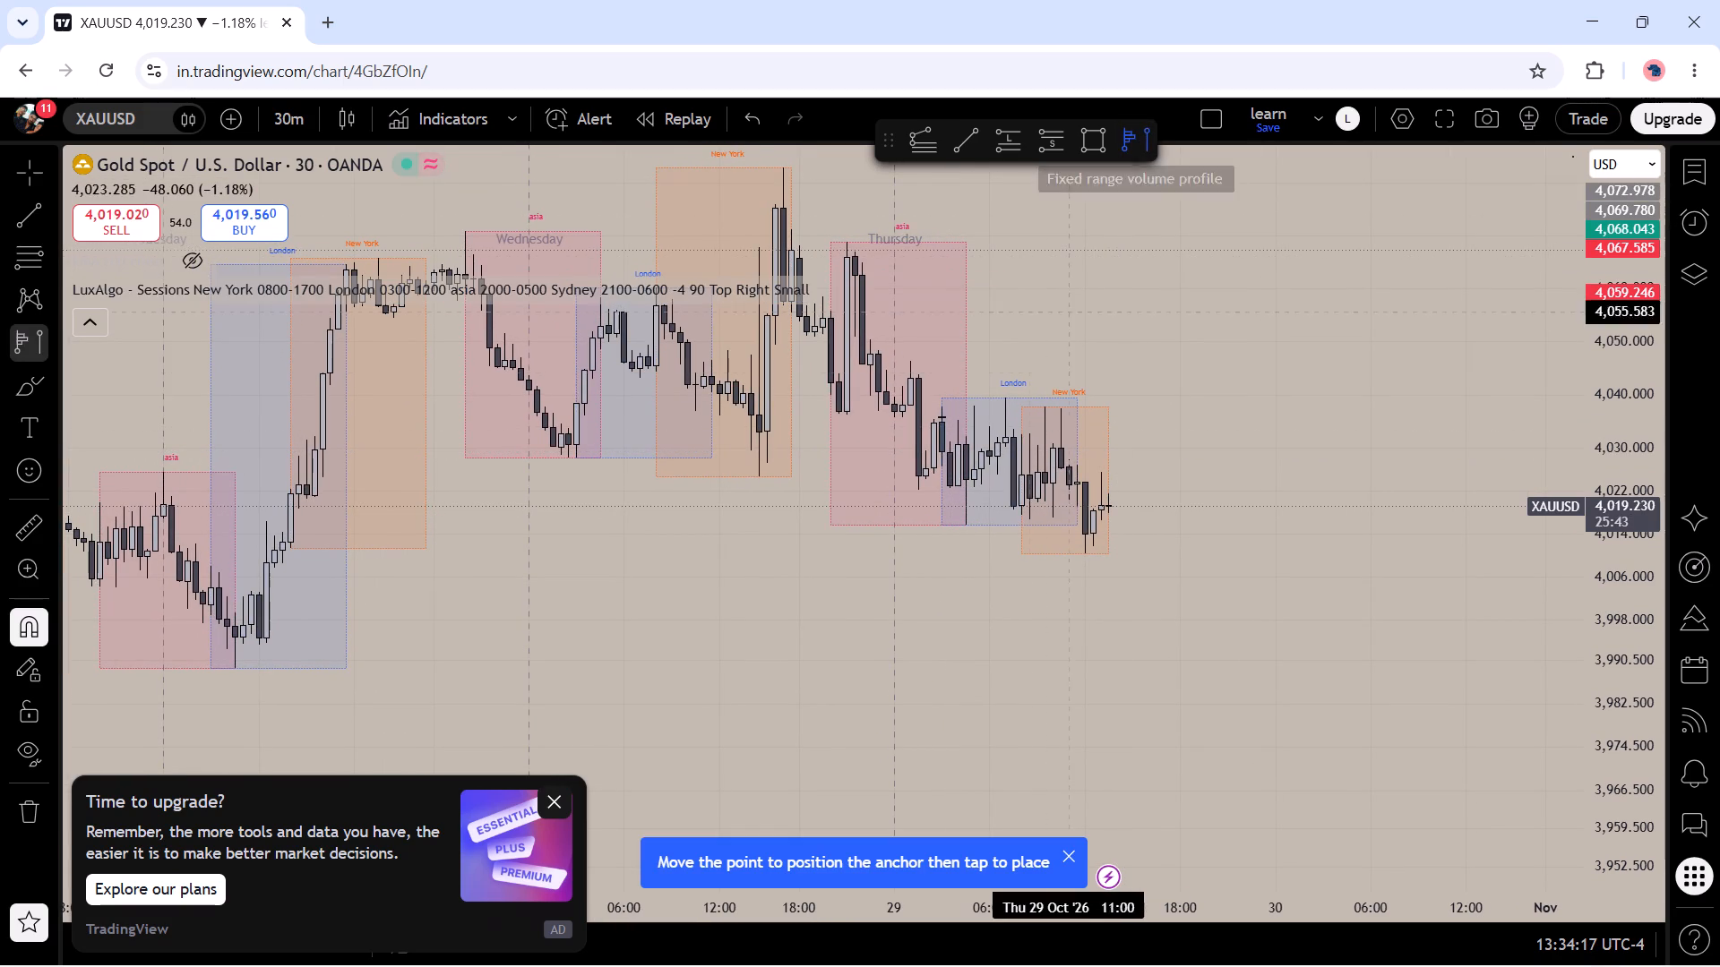
left_click_drag(941, 460, 1010, 454)
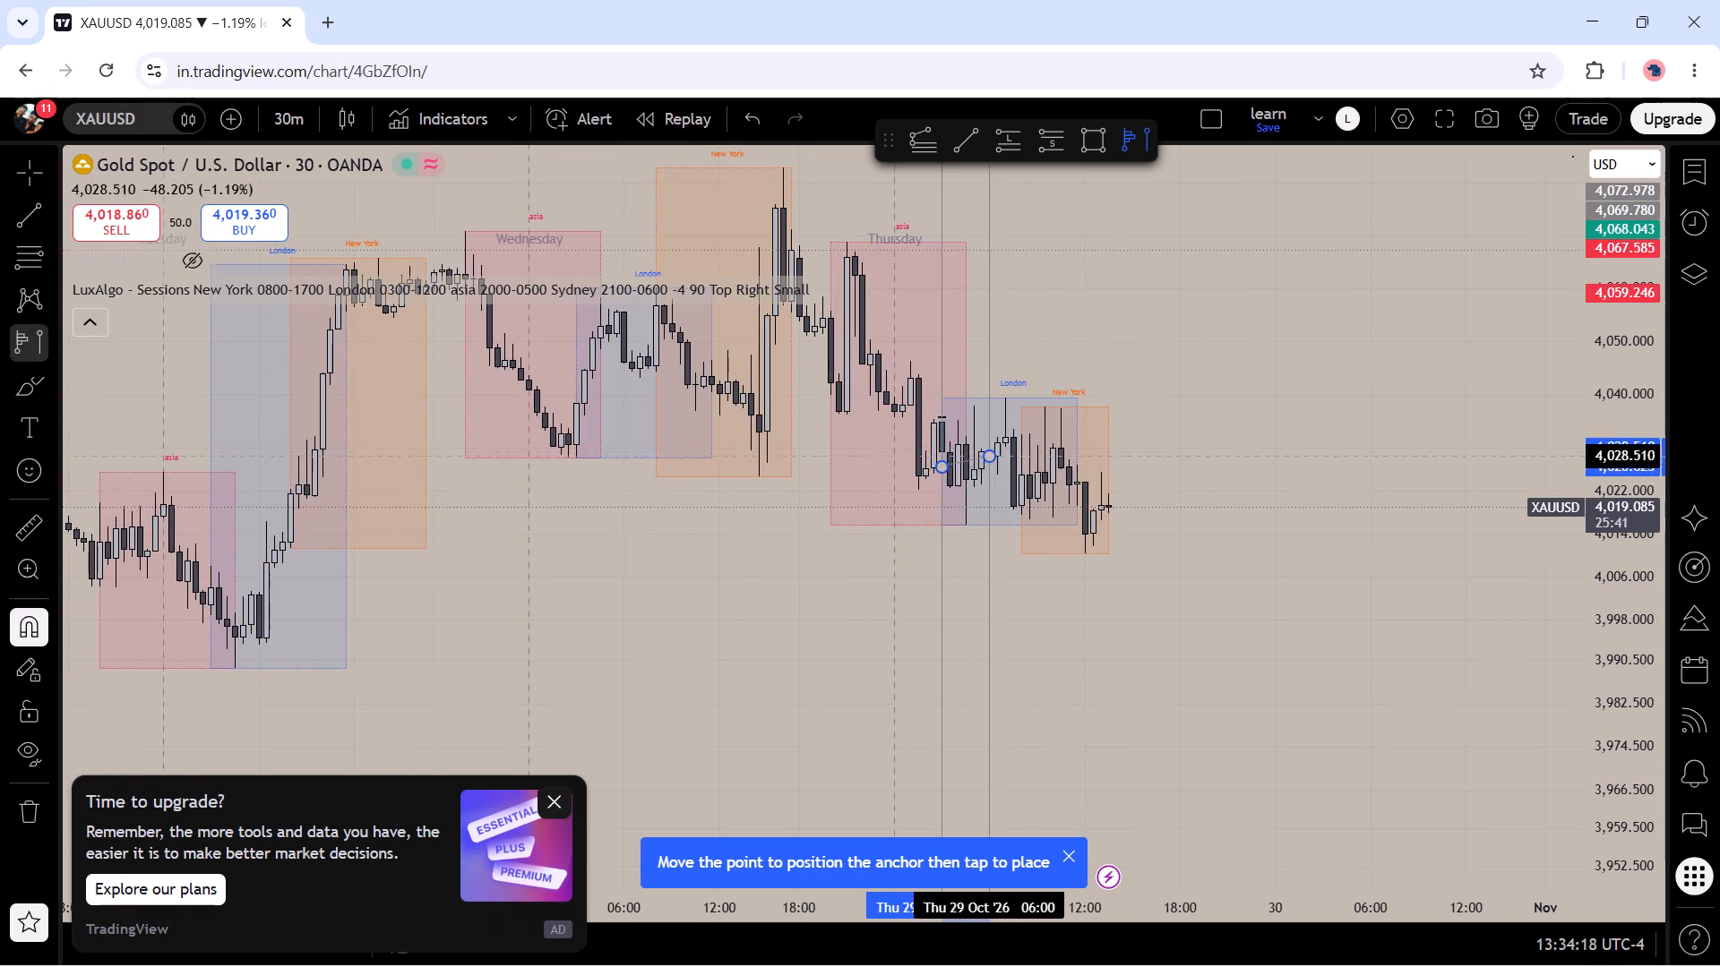
left_click_drag(1010, 454, 1073, 457)
left_click(1073, 457)
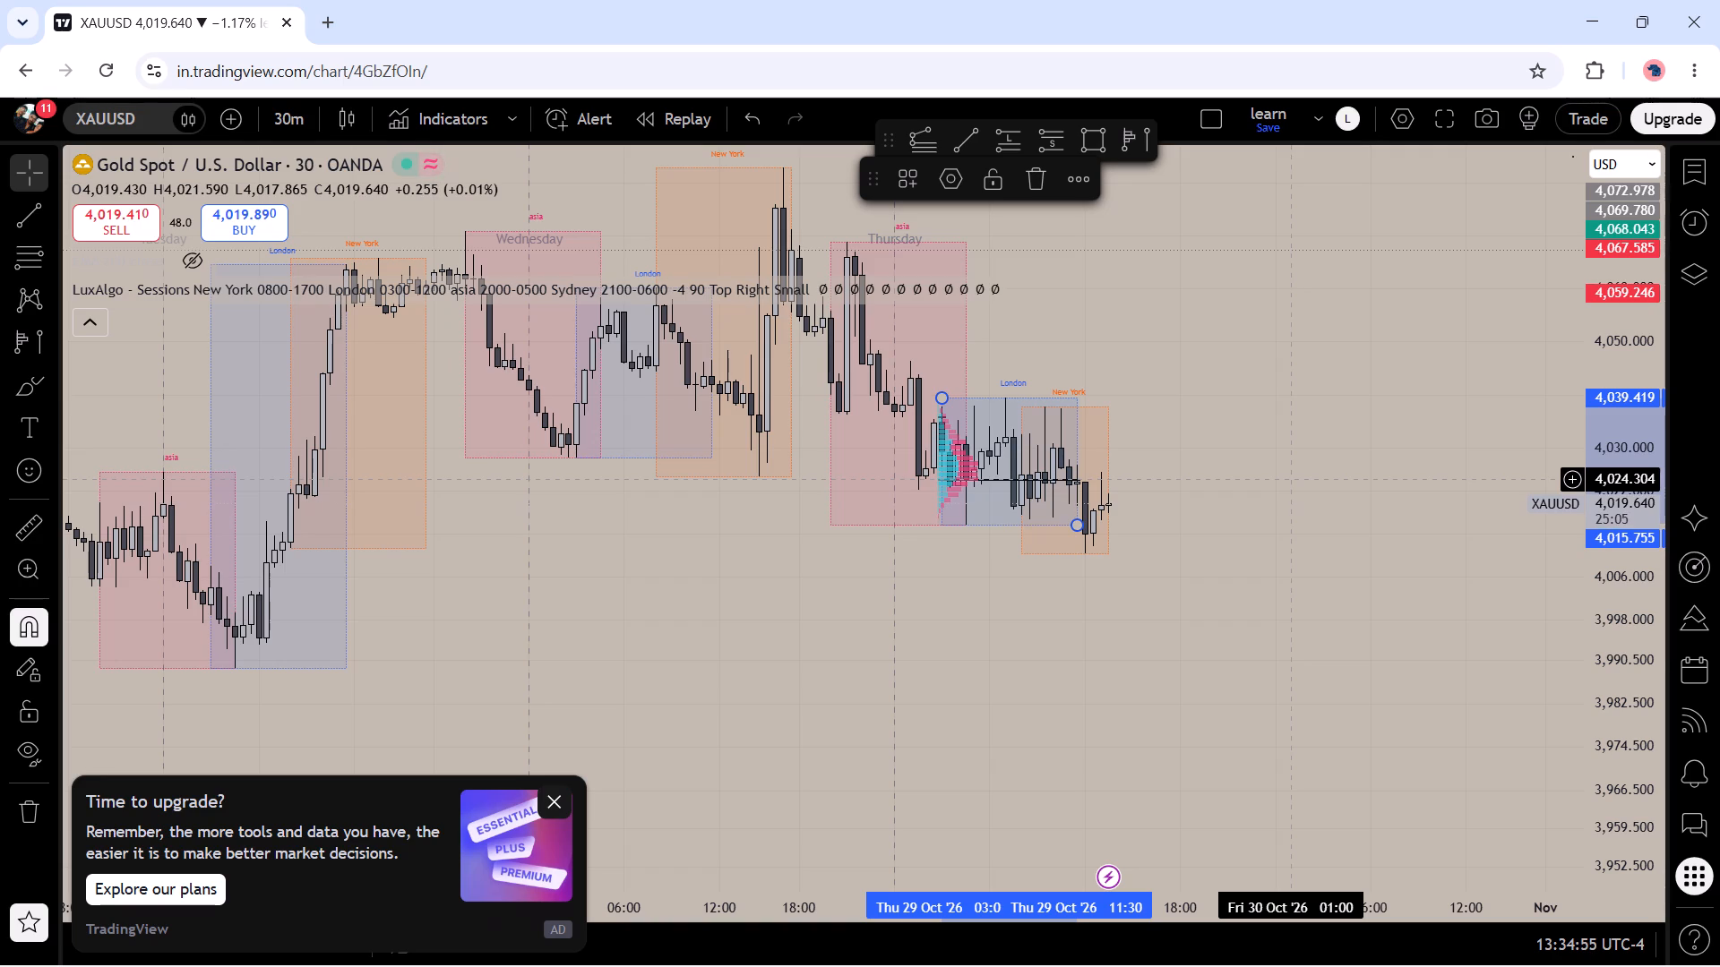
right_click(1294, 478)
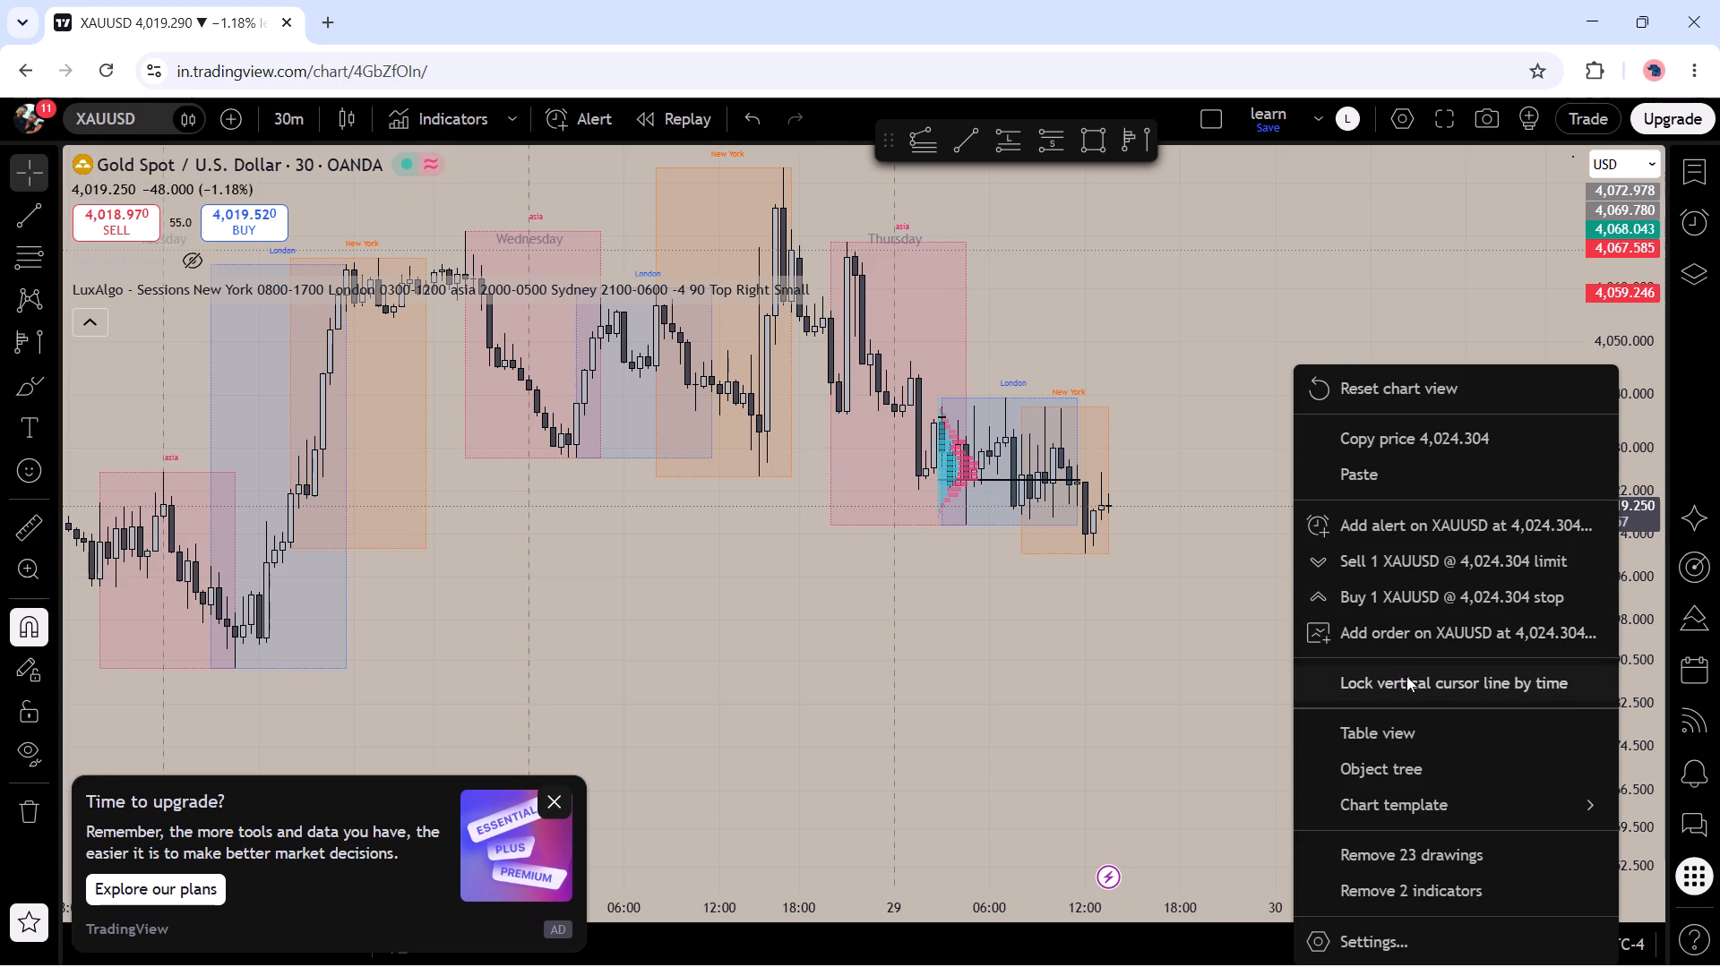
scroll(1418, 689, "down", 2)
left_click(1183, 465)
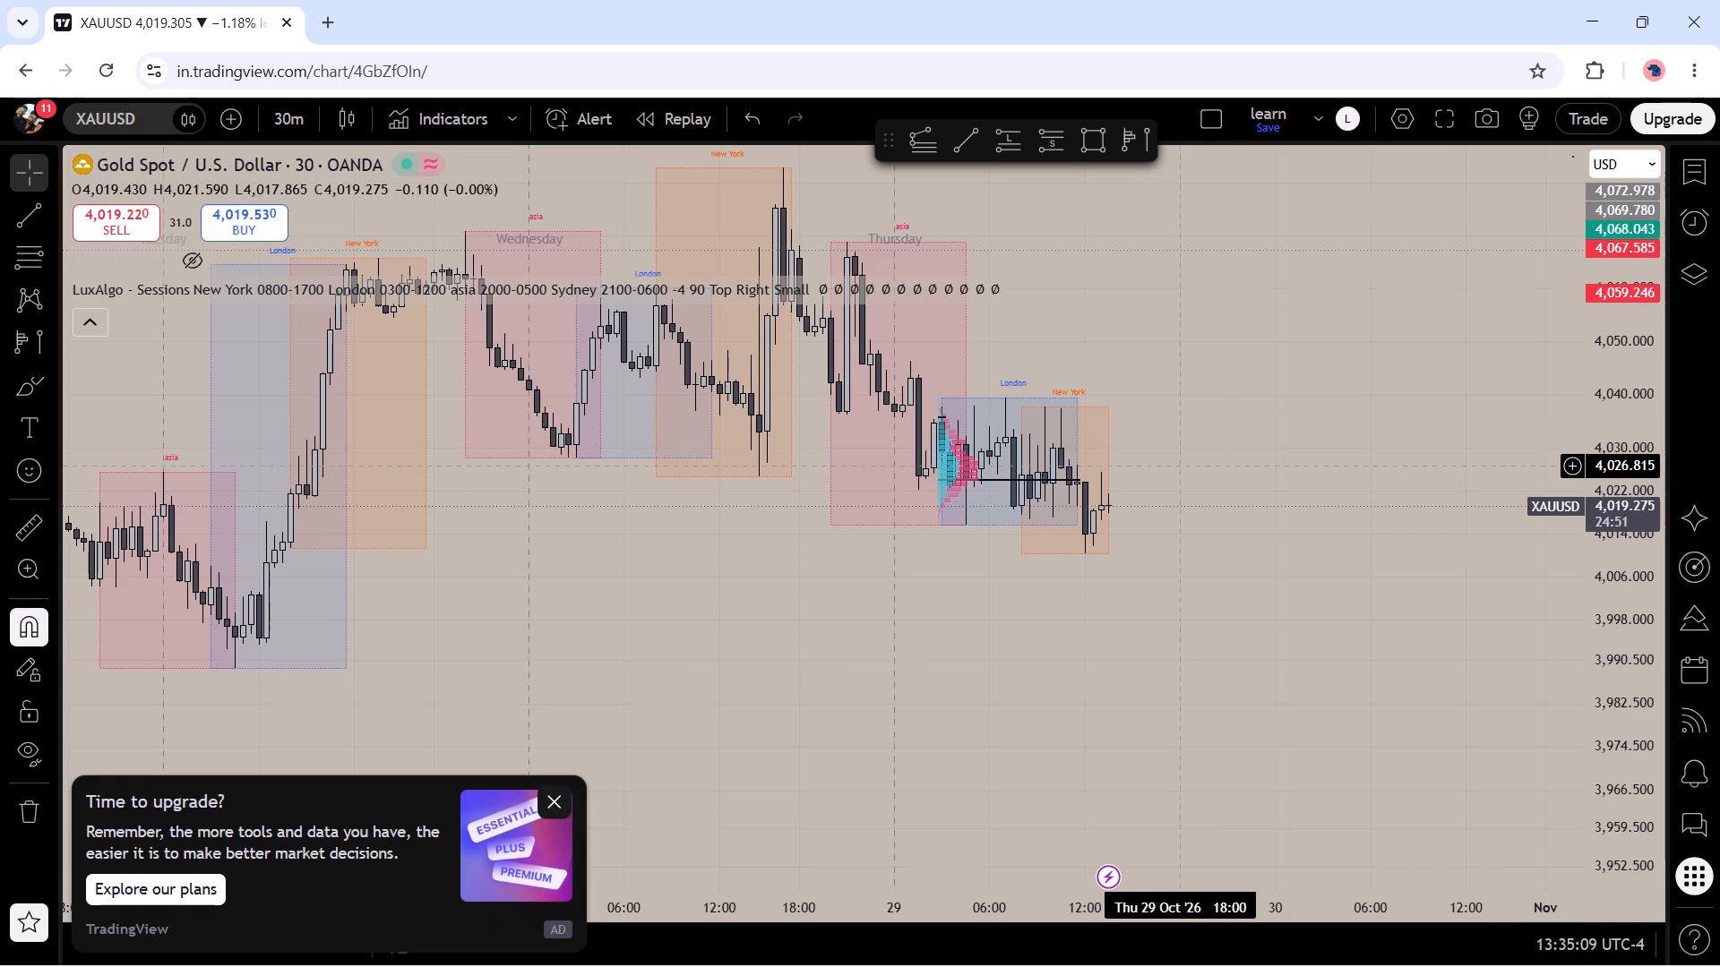
Draw a nearly horizontal trend line at about 4,024 from the profile's end at Thursday 11:30 to Friday 30 Oct 16:00.
left_click(968, 147)
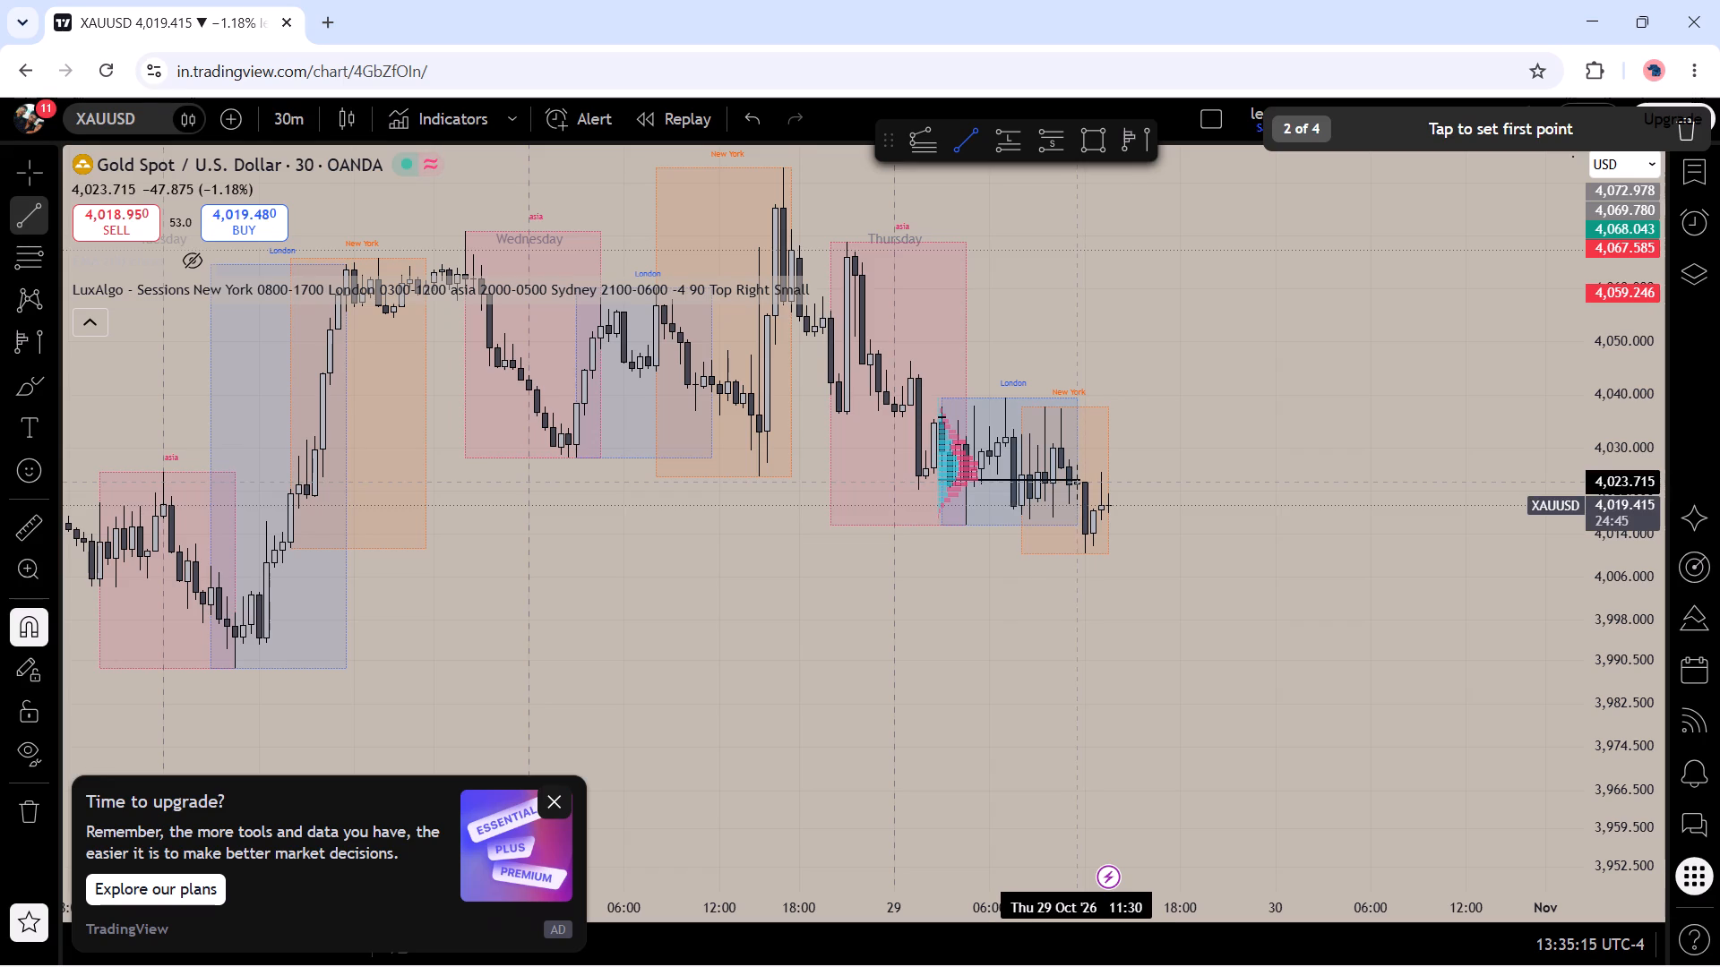
left_click_drag(1078, 480, 1200, 487)
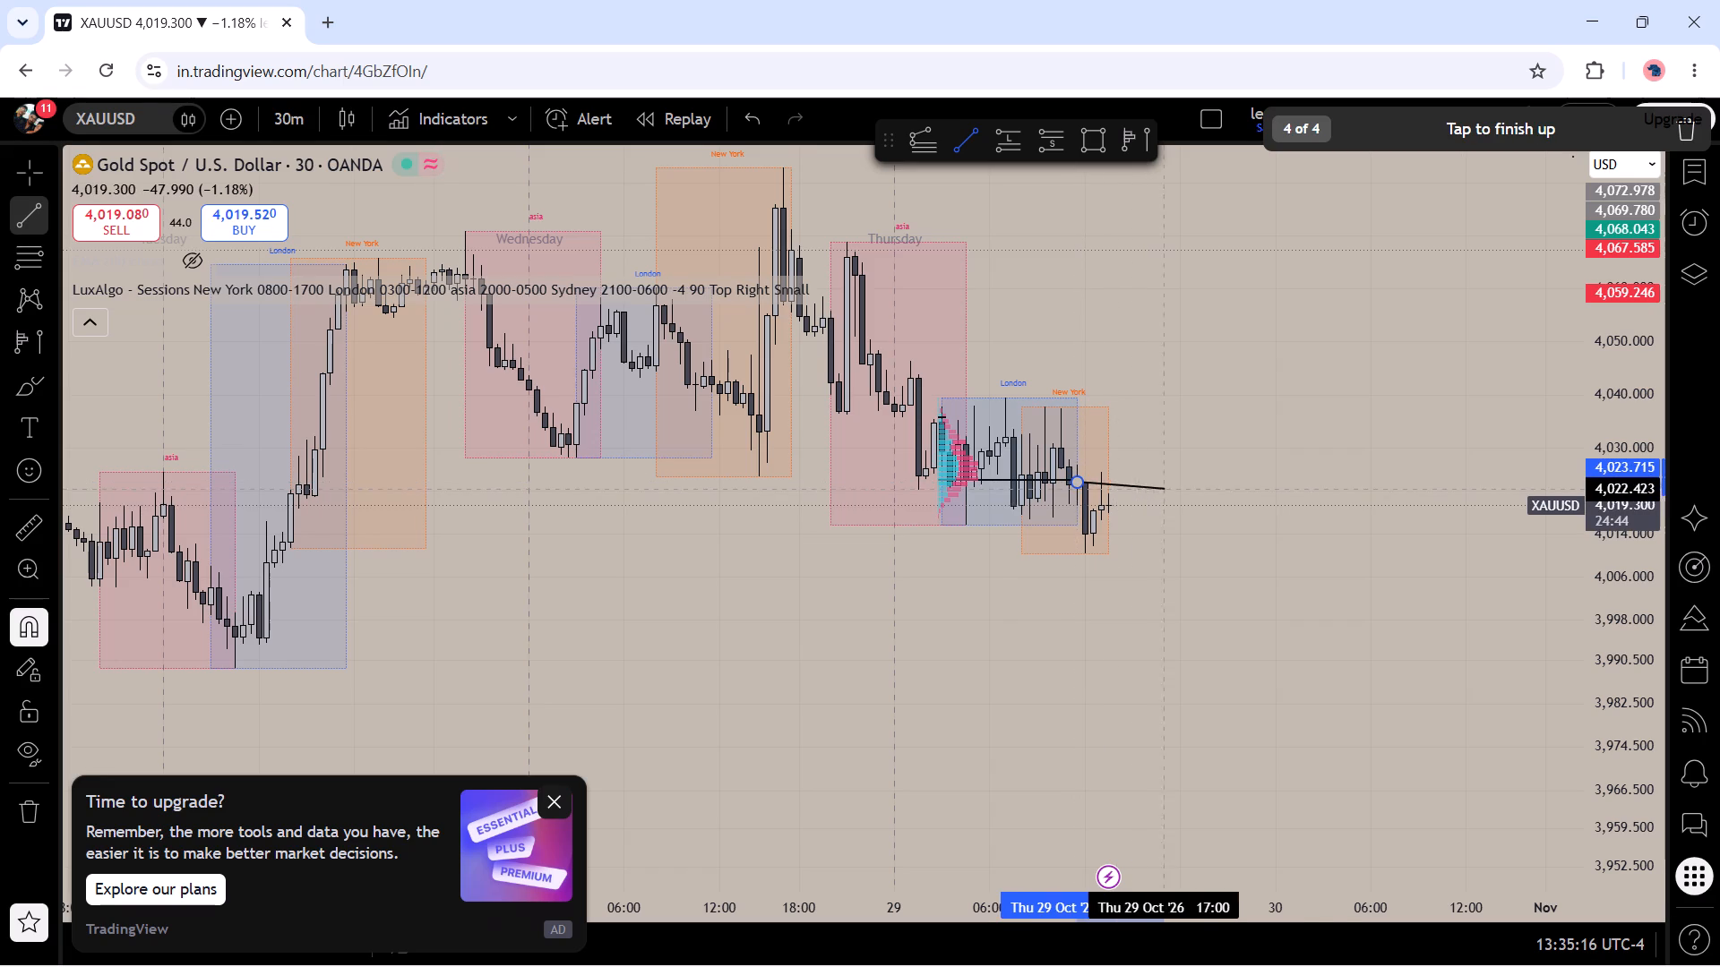
left_click_drag(1200, 487, 1536, 483)
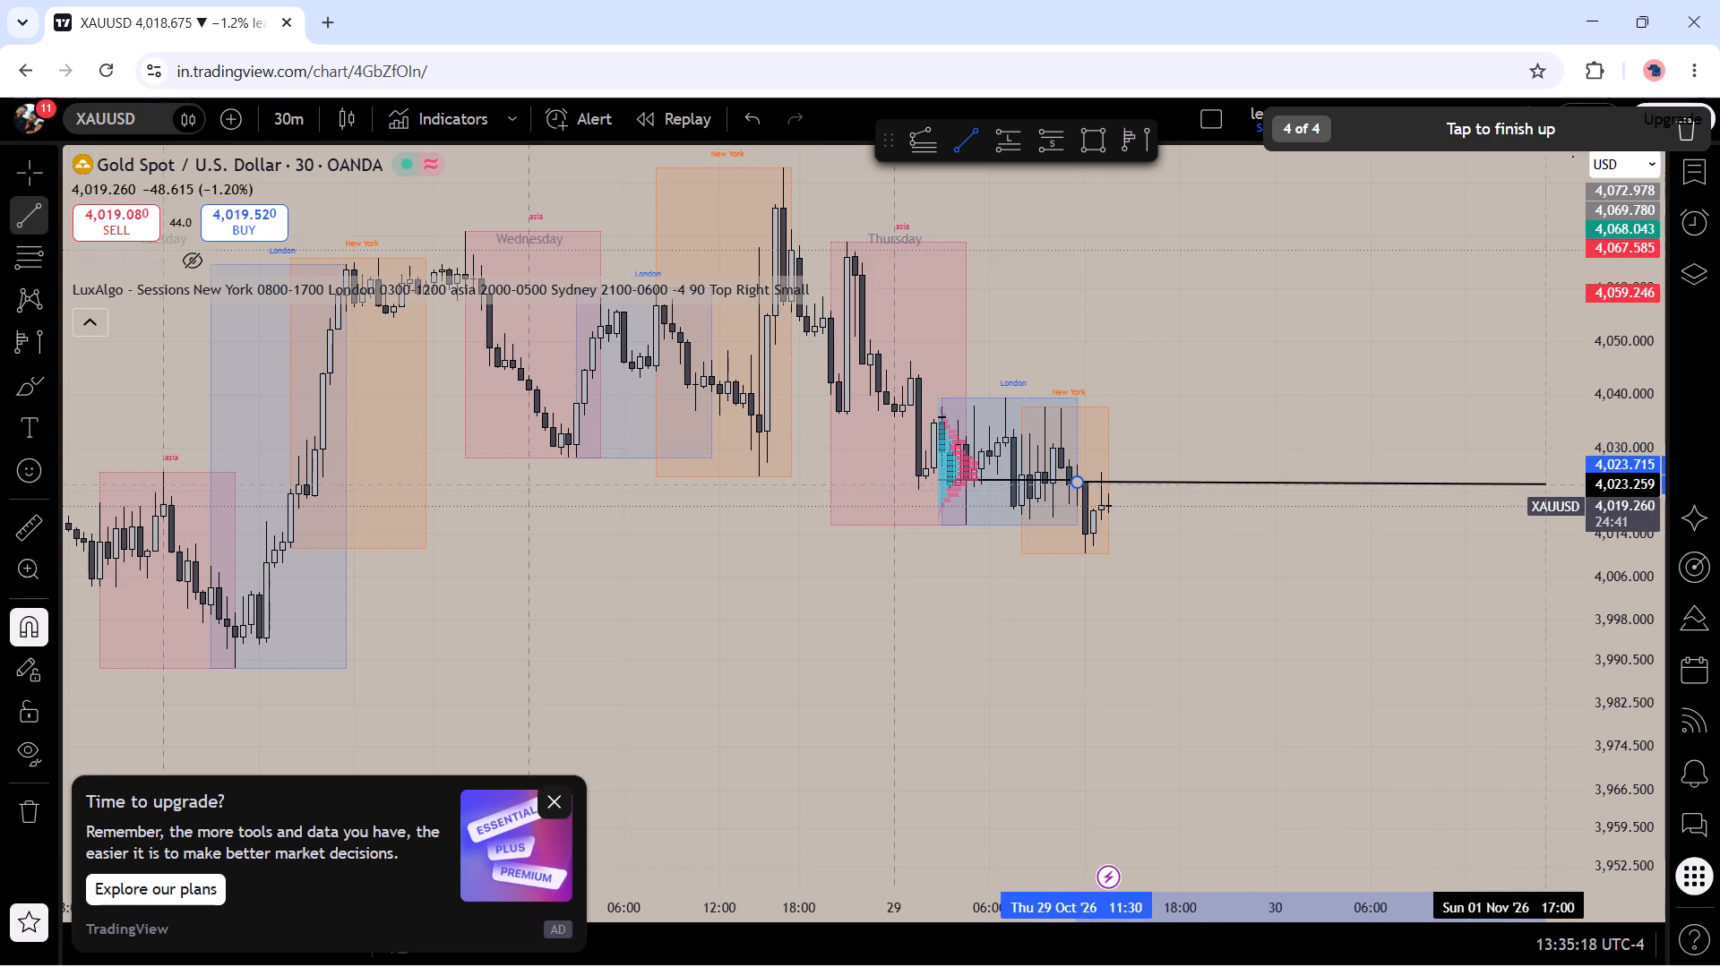
left_click_drag(1536, 483, 1529, 480)
left_click(1529, 480)
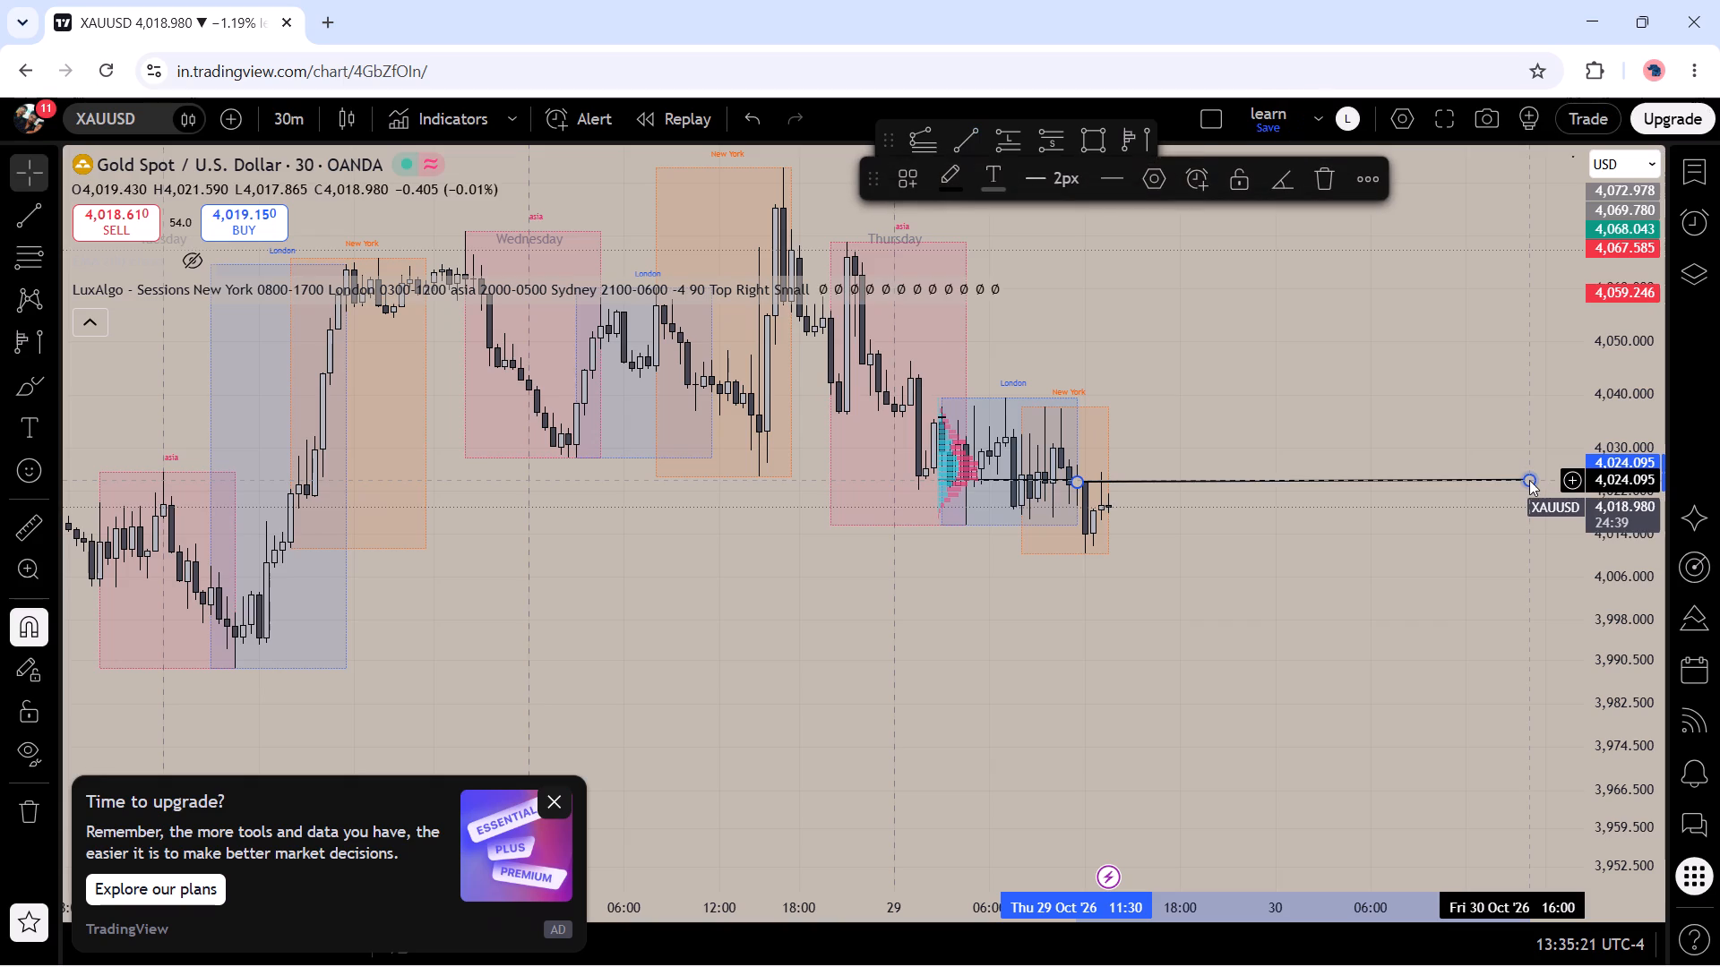
left_click(1505, 559)
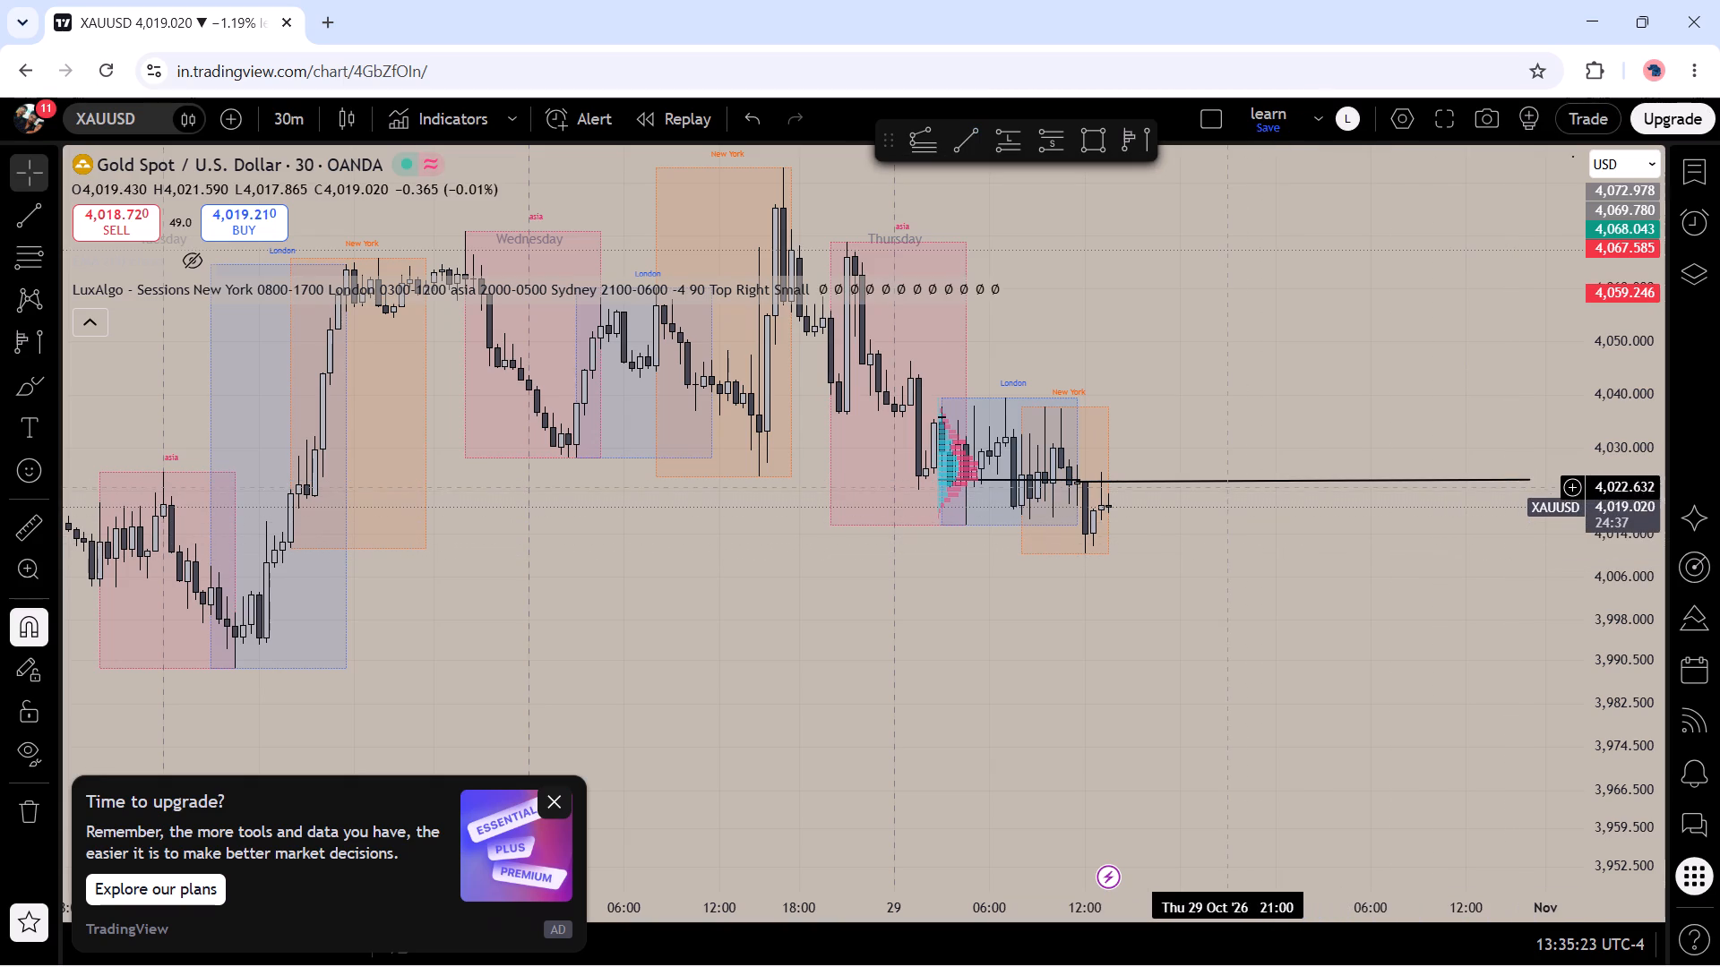
left_click(1230, 481)
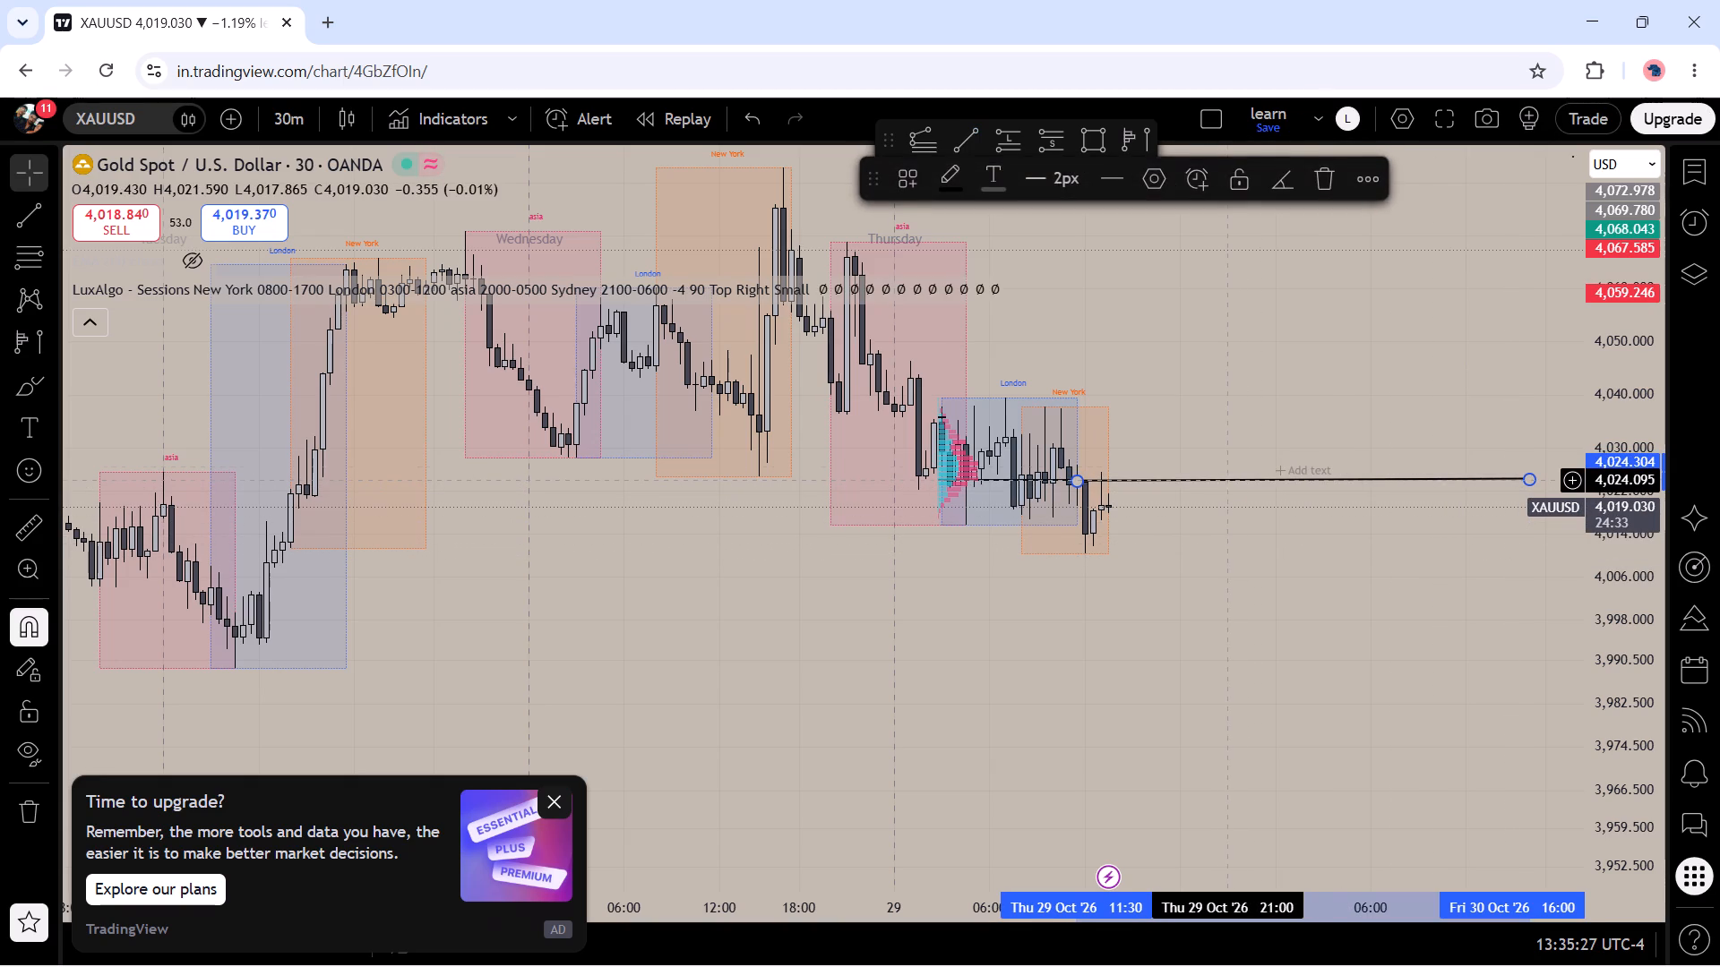
left_click(1273, 423)
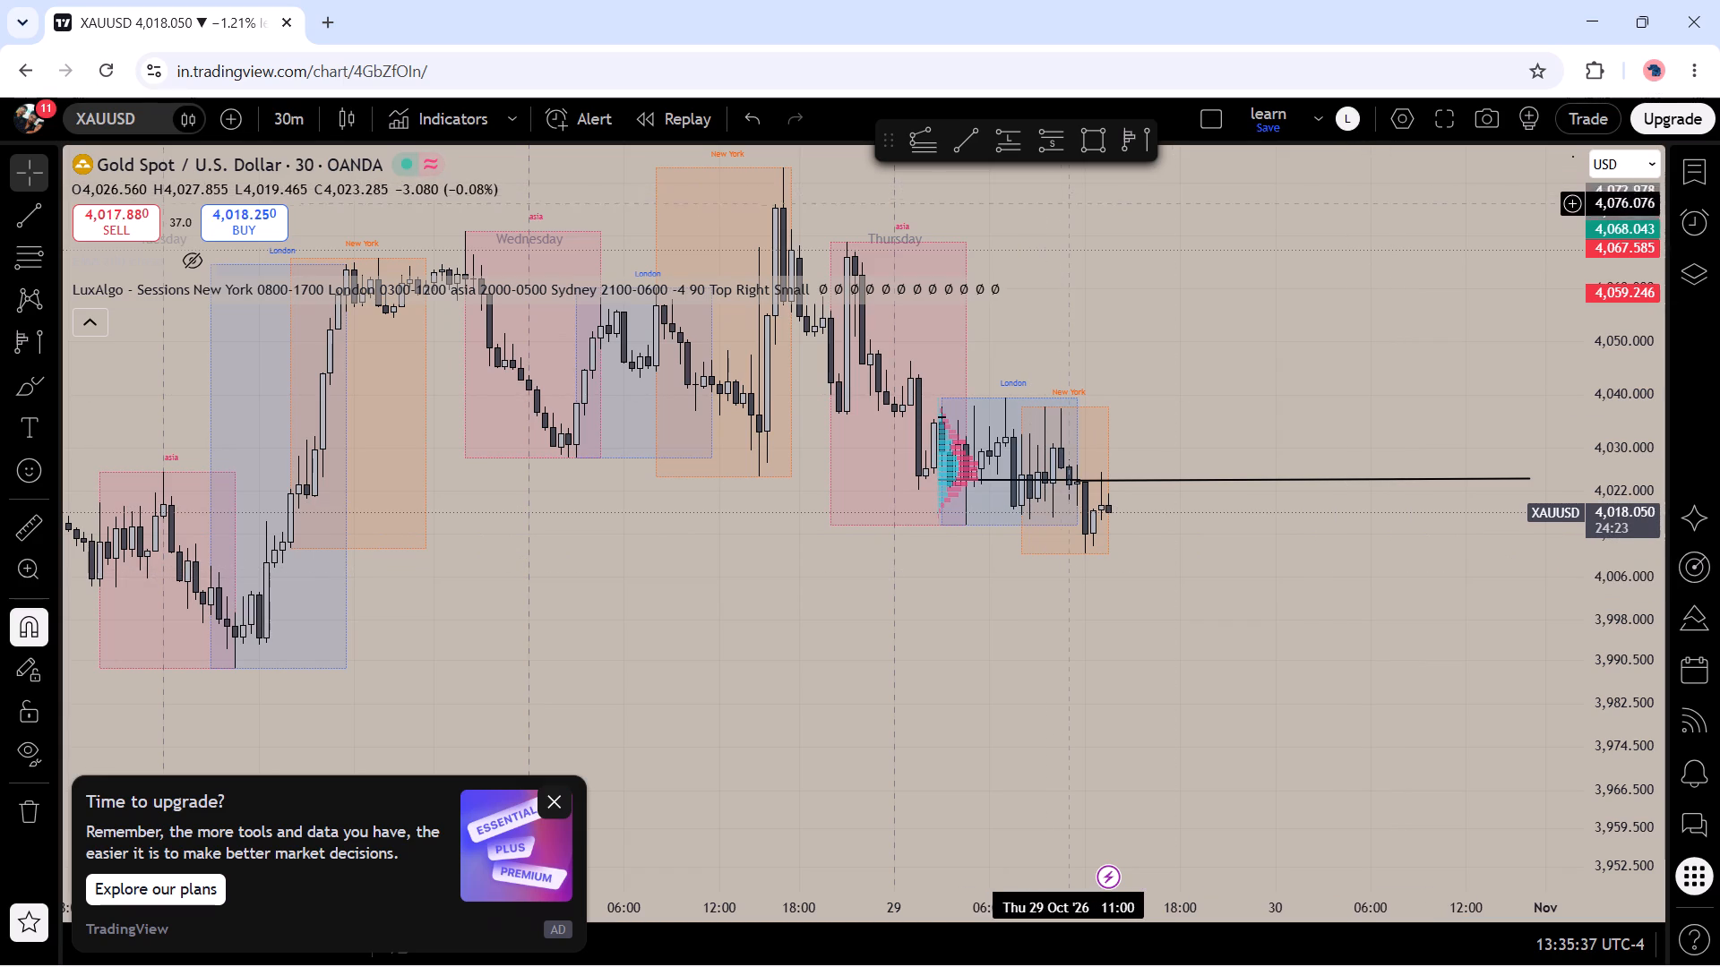
Set the XAUUSD chart interval to 5 minutes.
left_click(280, 120)
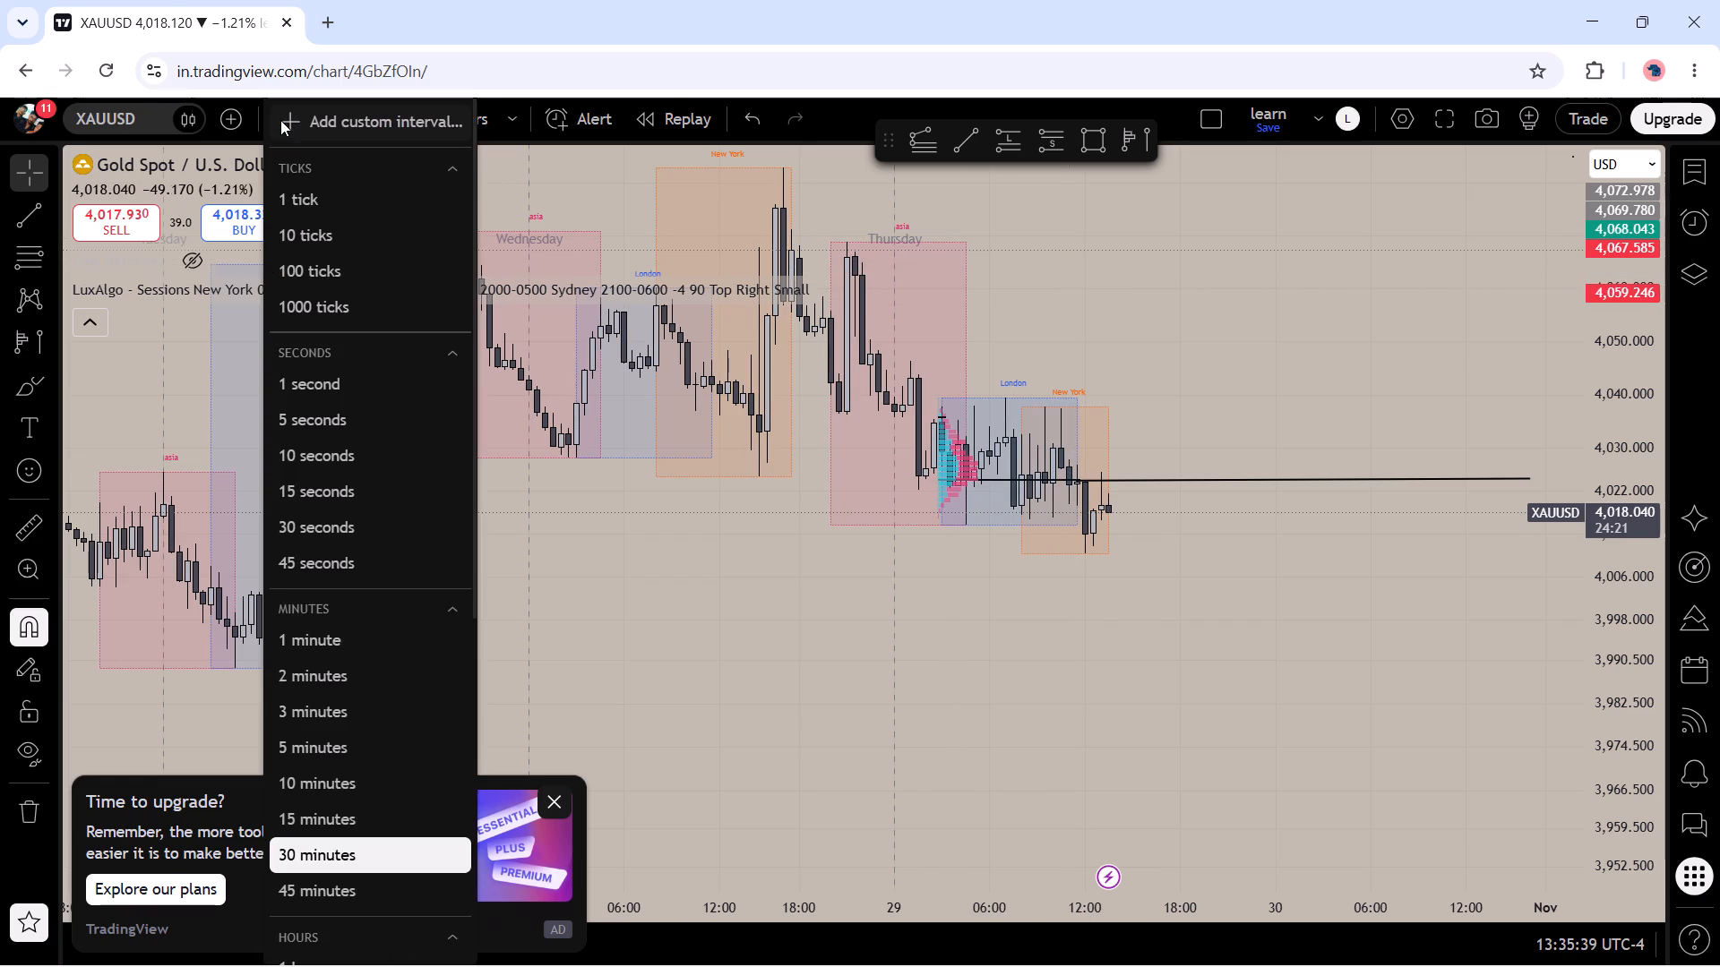
left_click(346, 740)
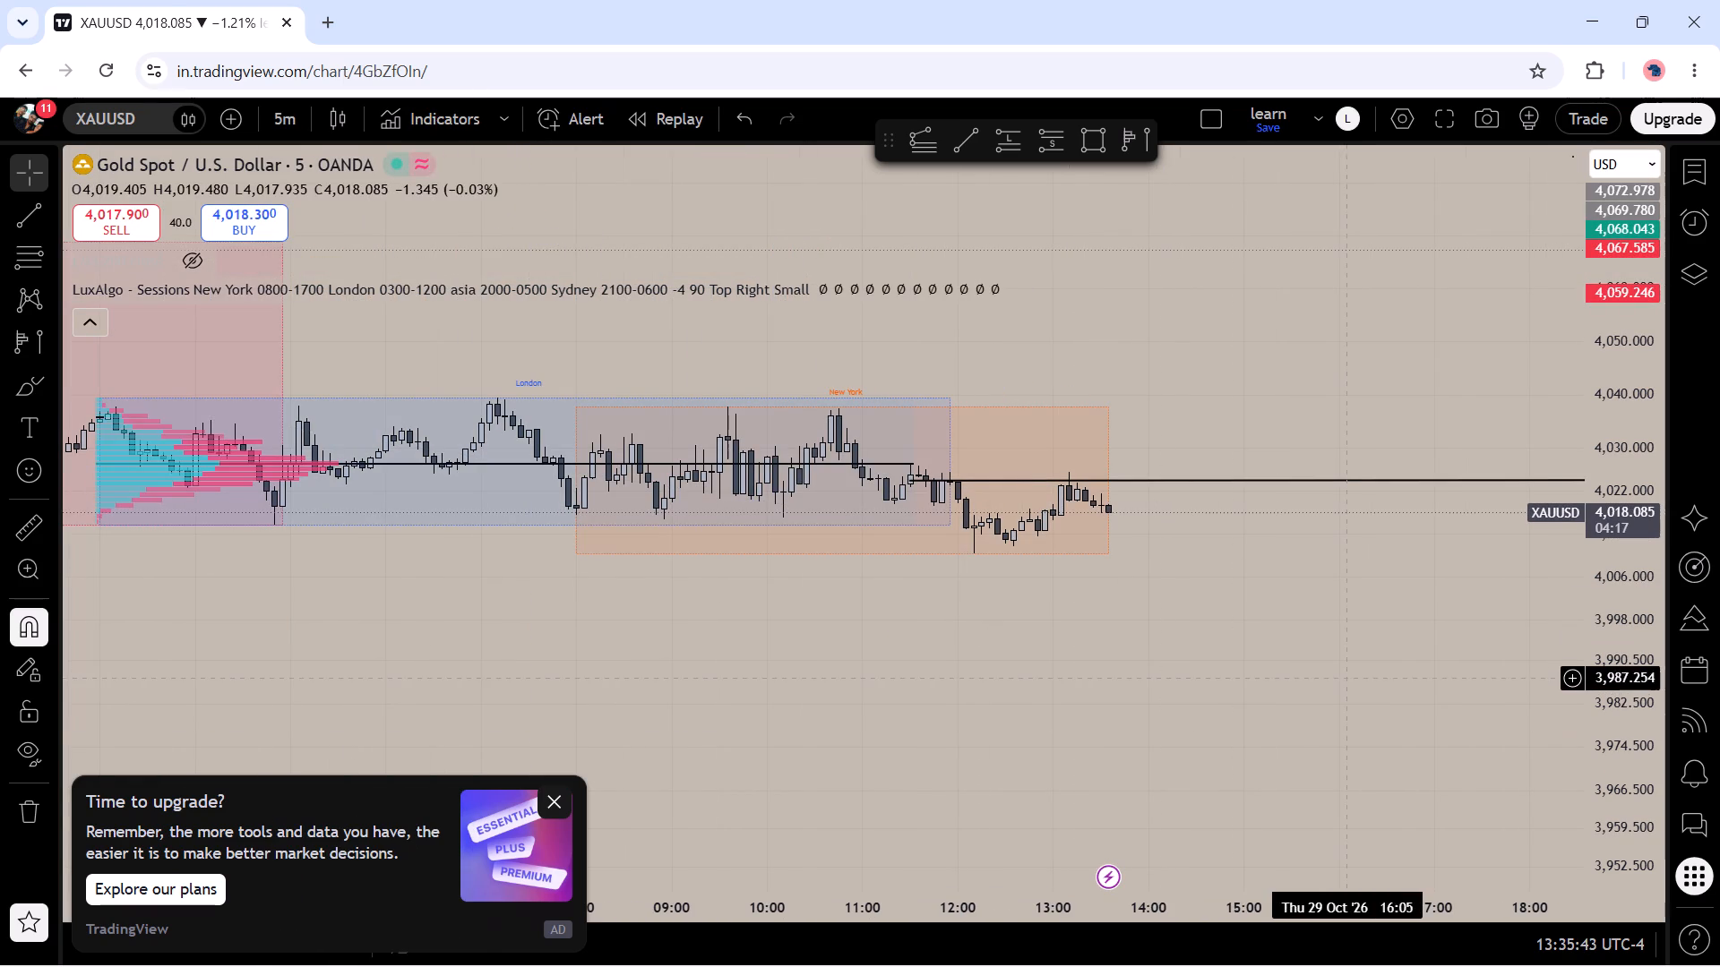
left_click(1573, 706)
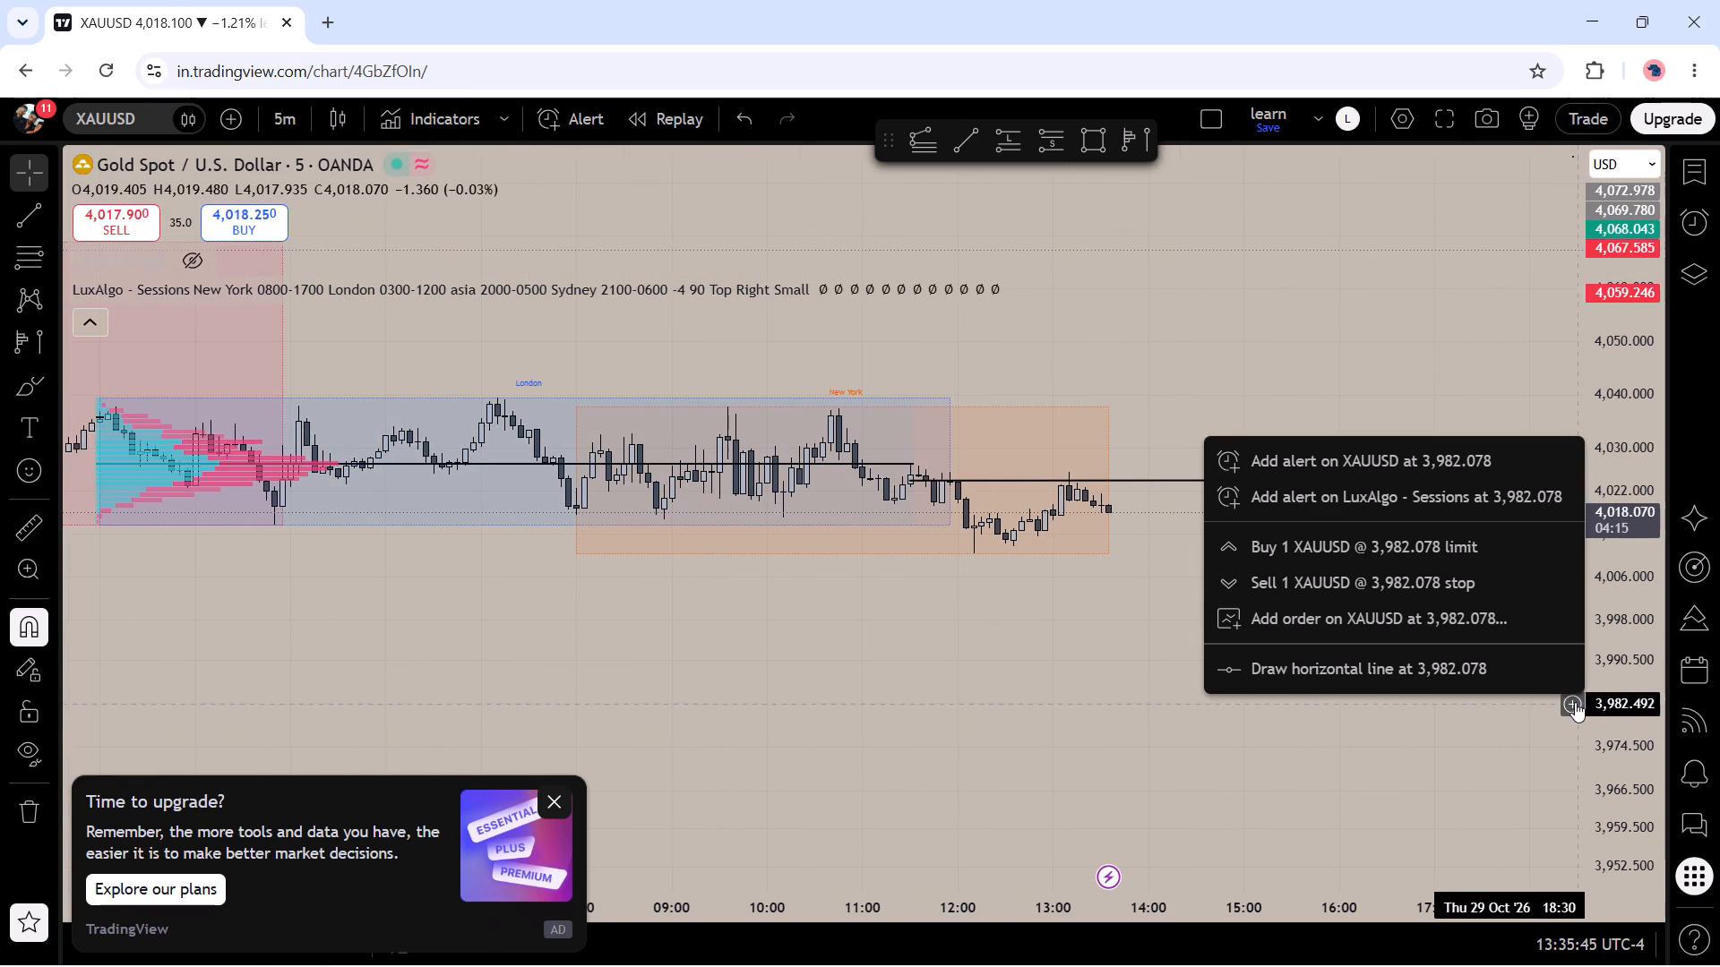
left_click(1390, 767)
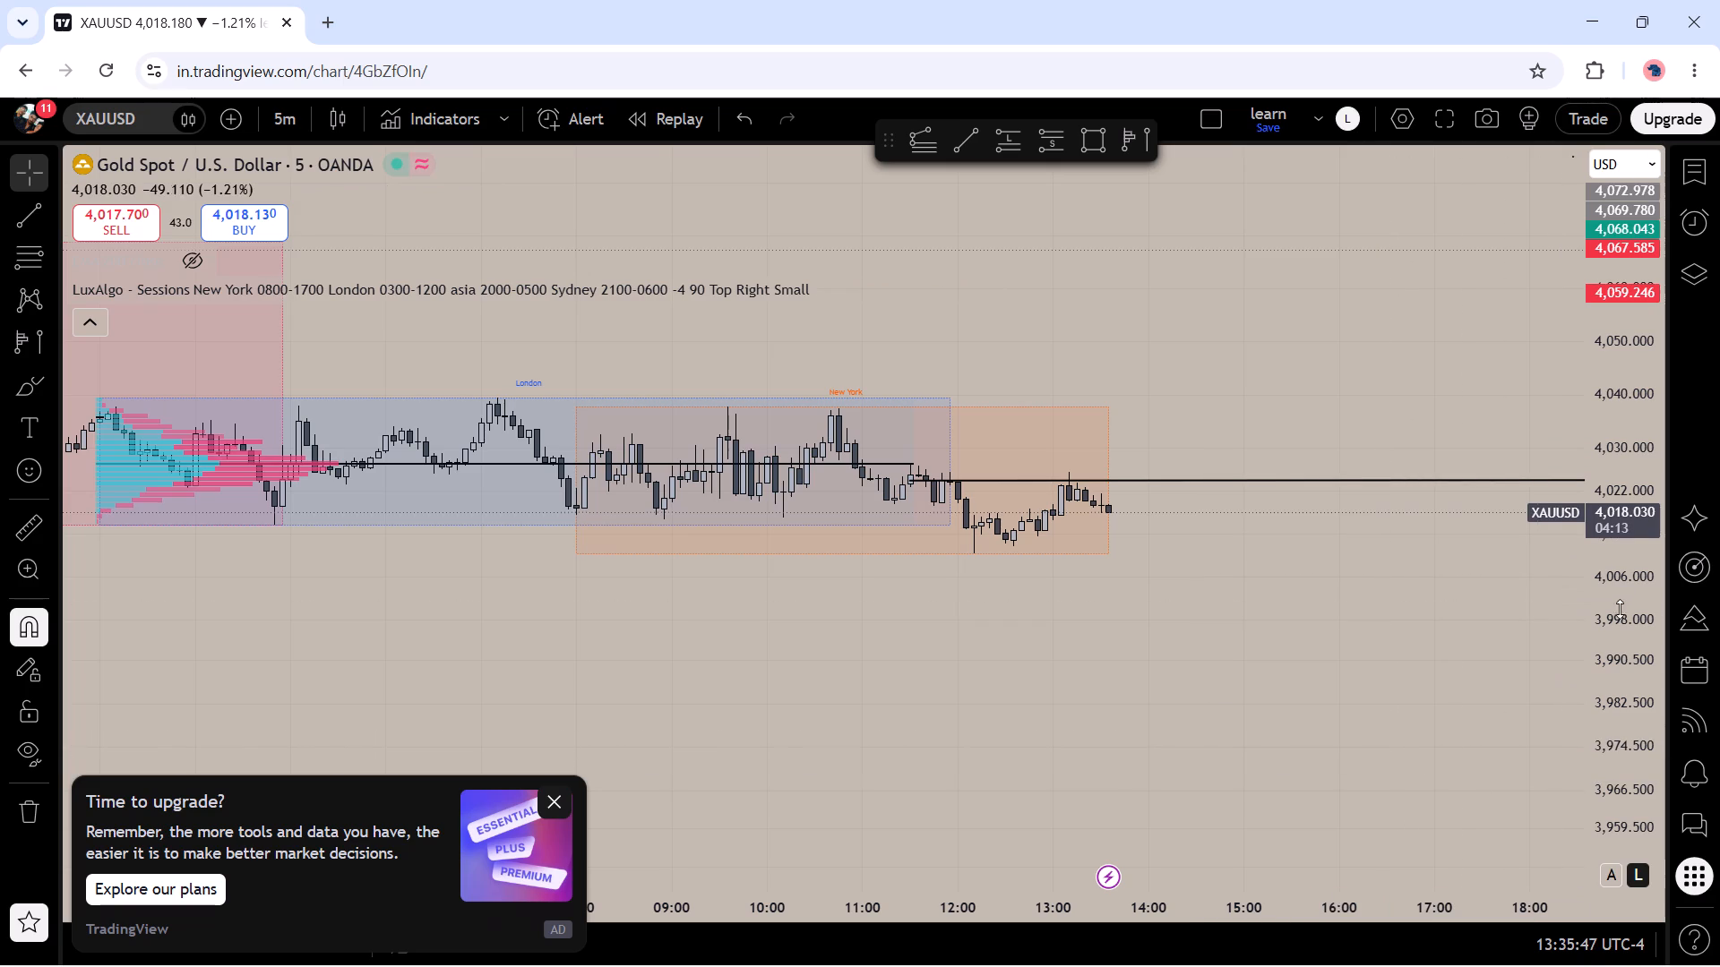
Move the trend line up to about 4,027 so it extends the volume profile's point of control line.
left_click_drag(1628, 643, 1604, 326)
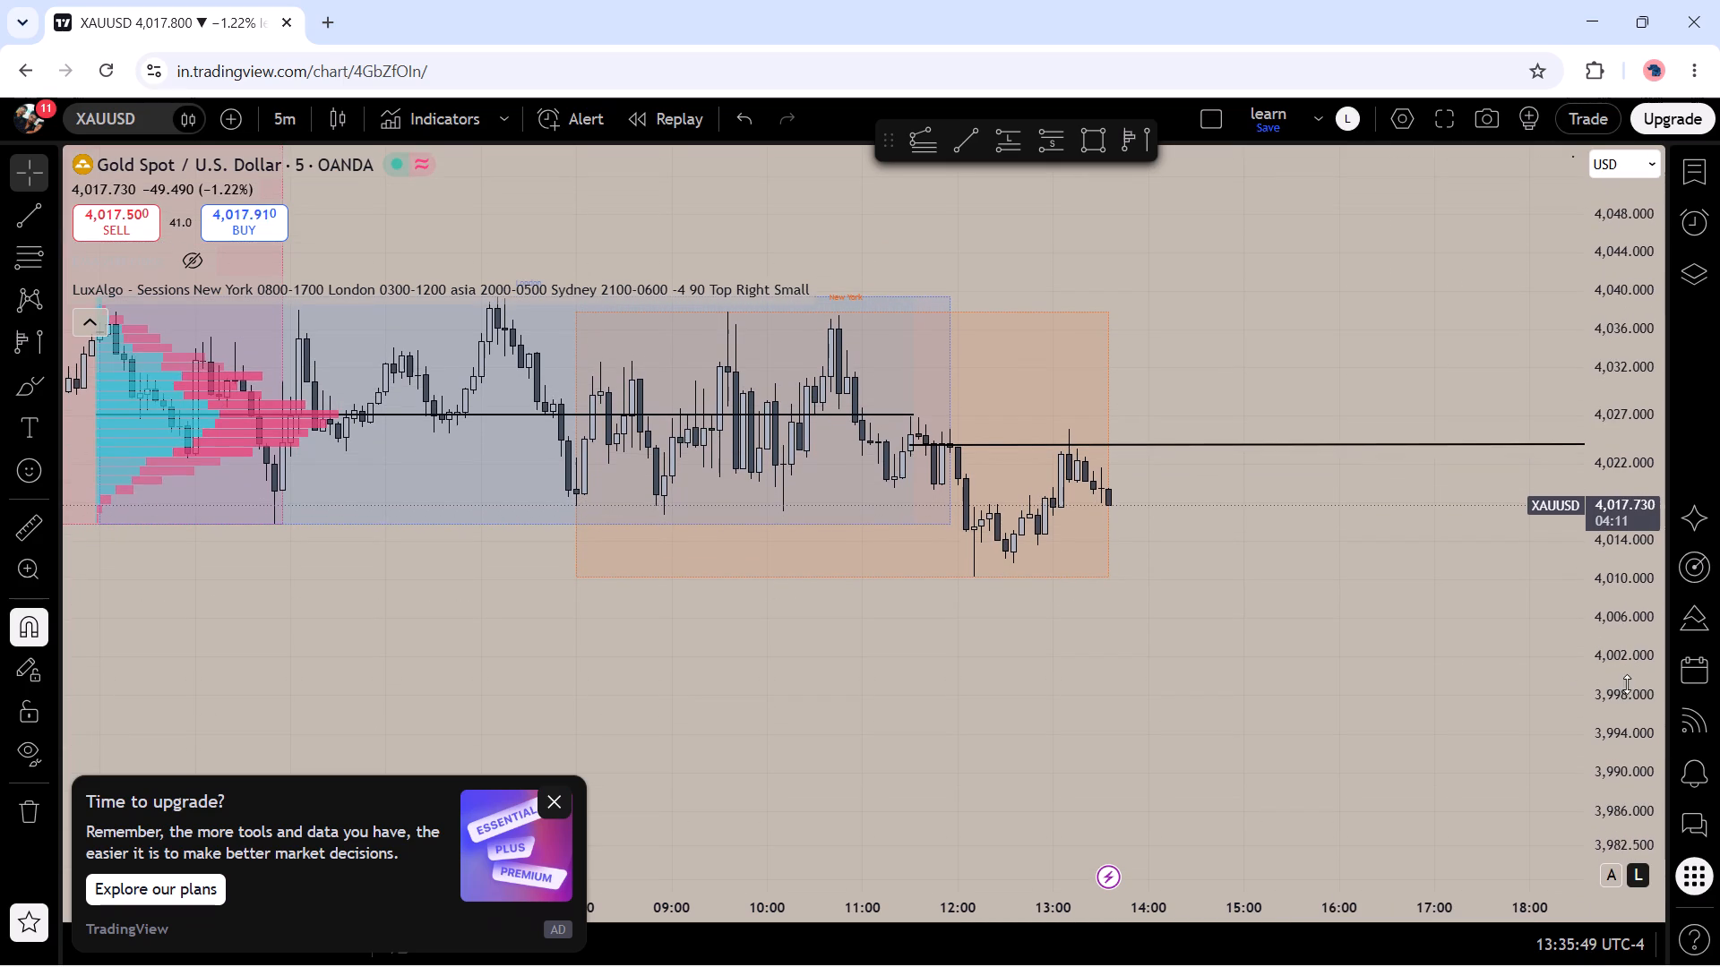
left_click_drag(1628, 683, 1619, 528)
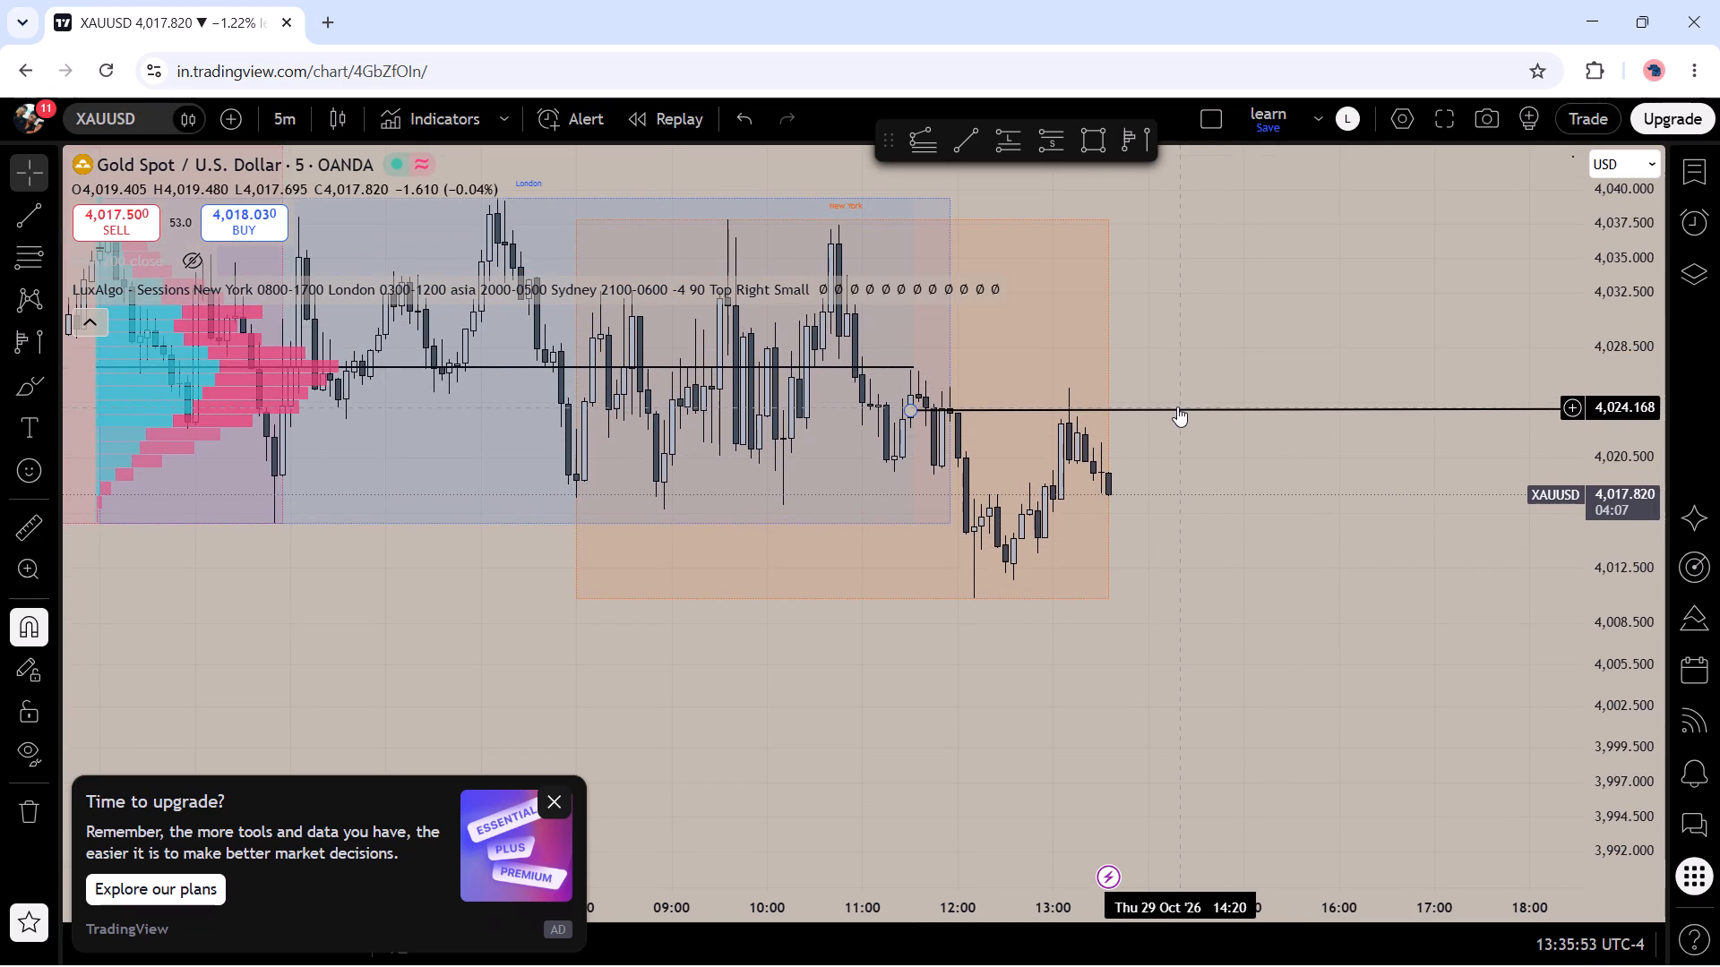
left_click_drag(1178, 408, 1168, 387)
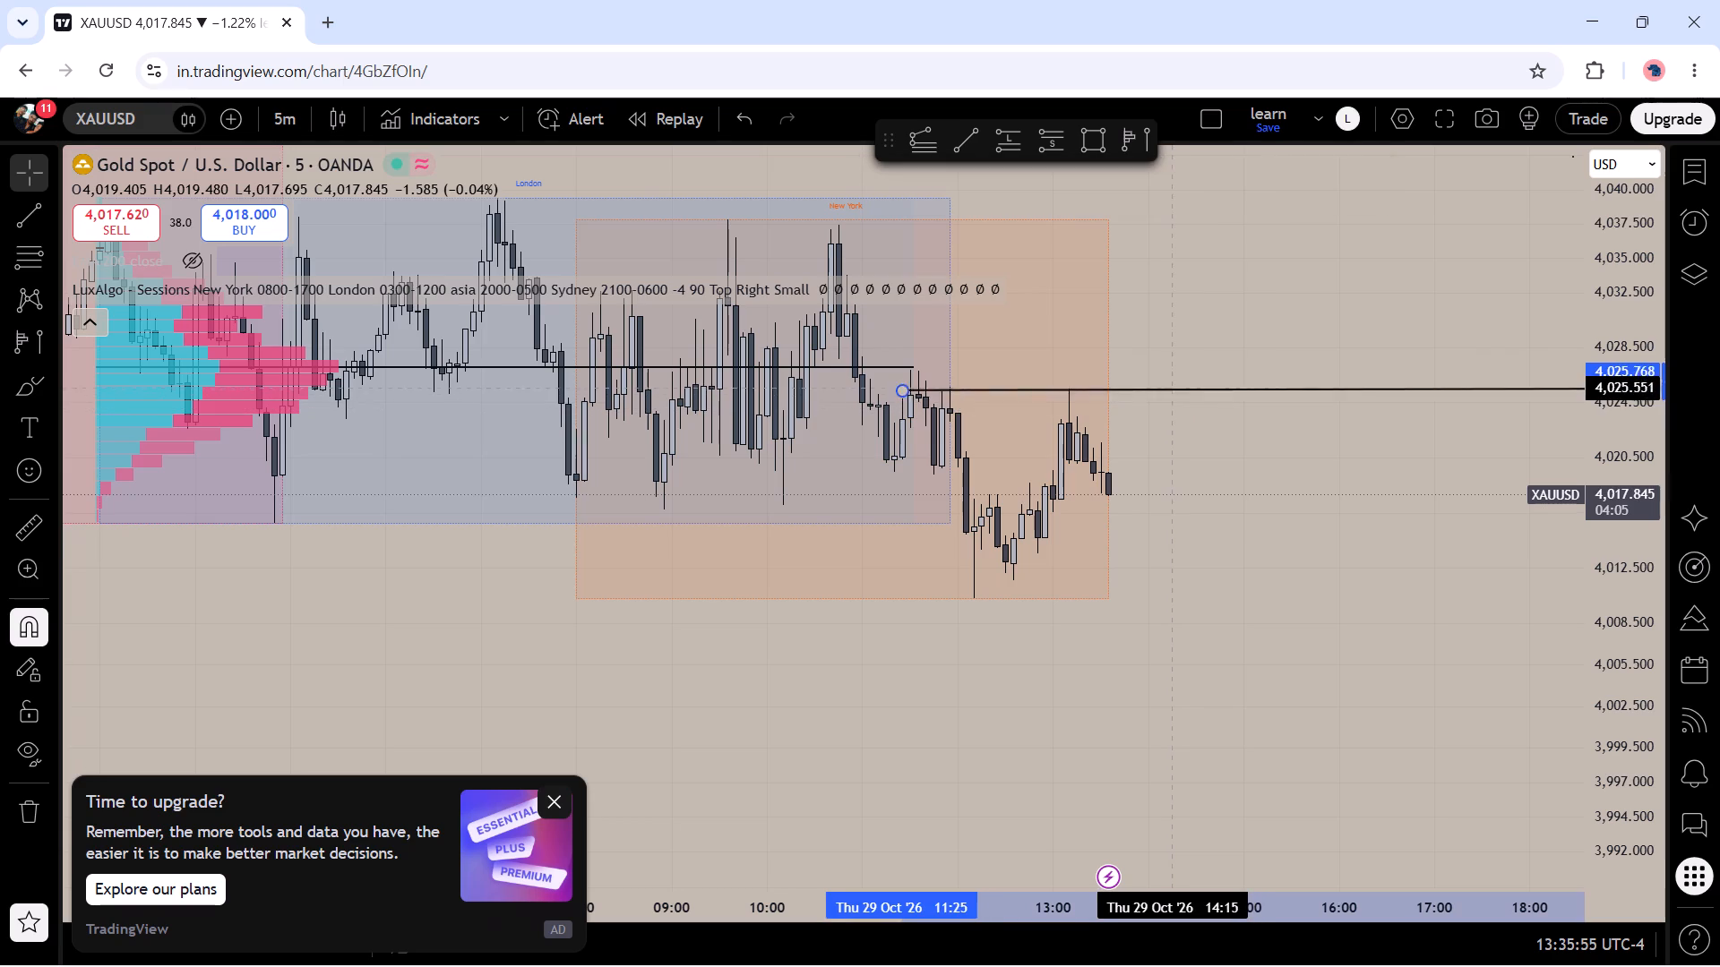
left_click_drag(1168, 387, 1182, 365)
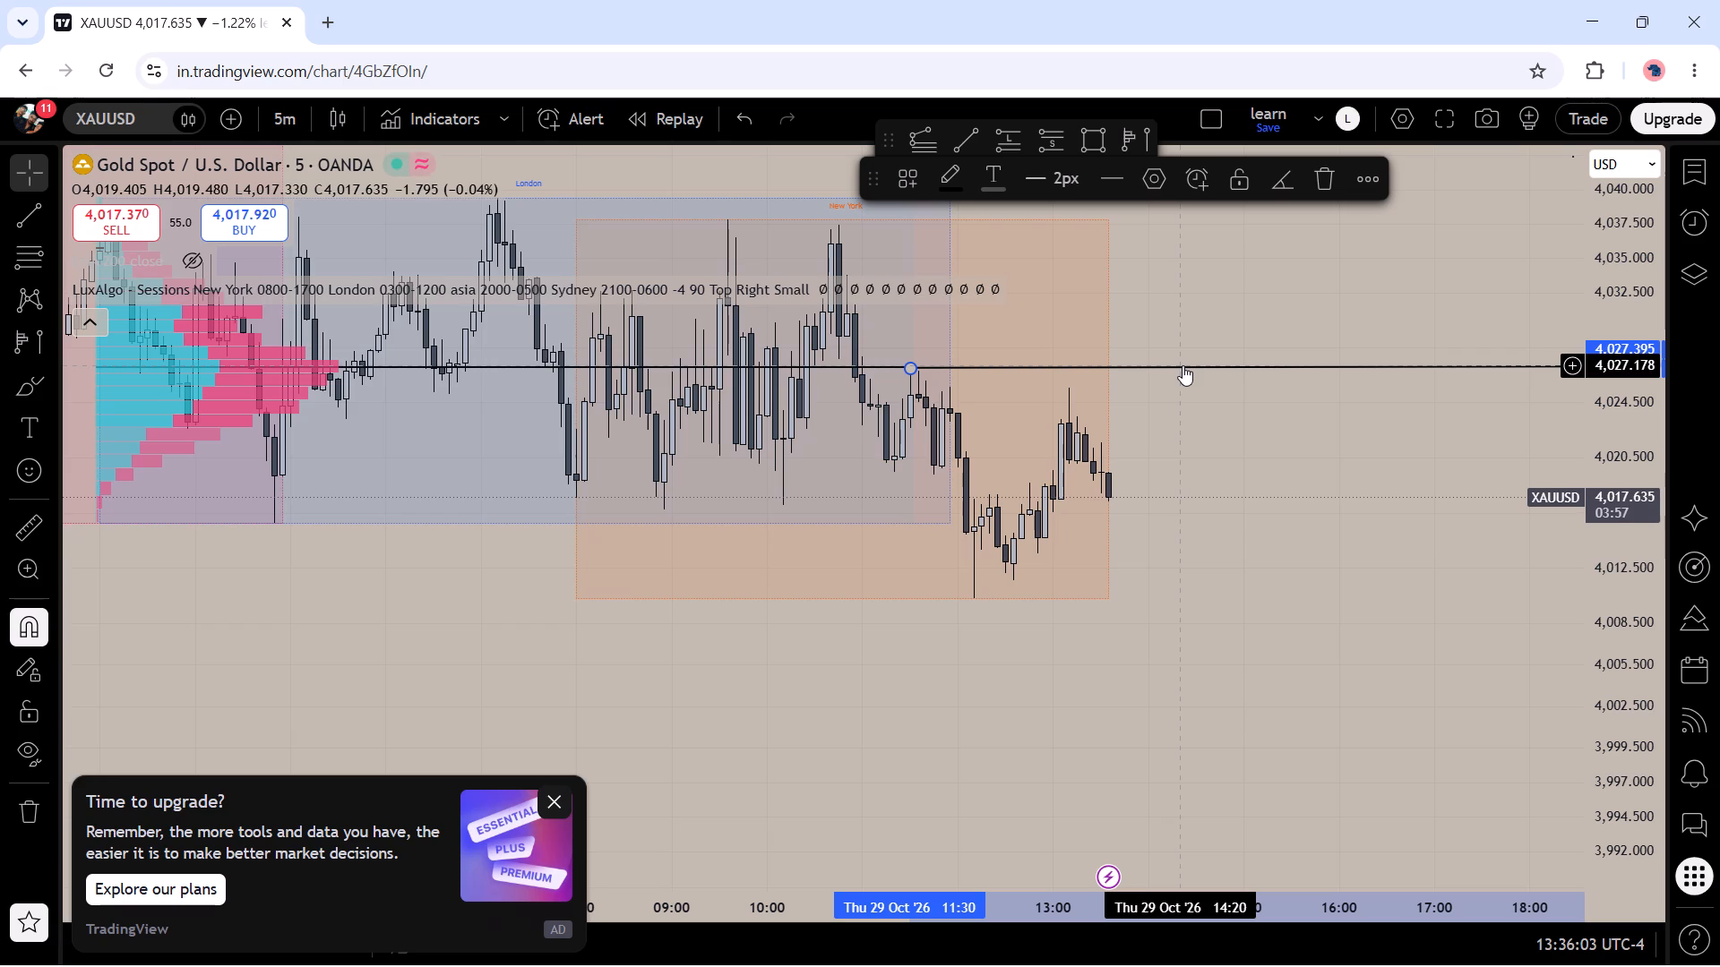
left_click(1182, 365)
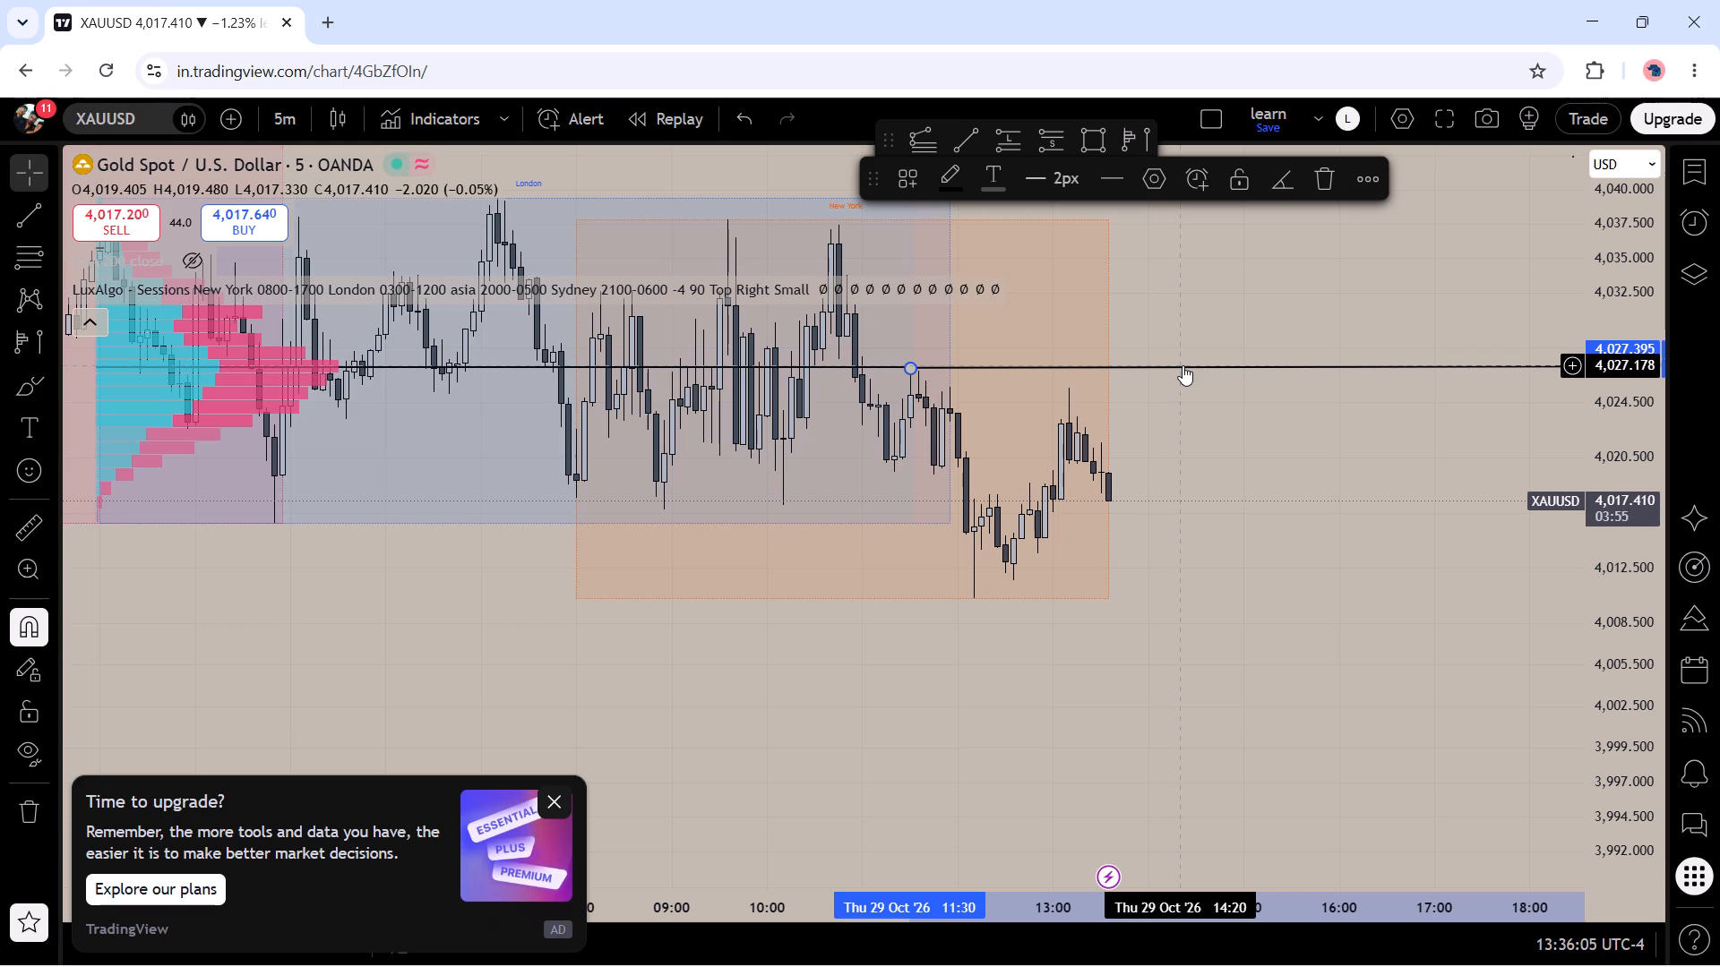
left_click(1225, 466)
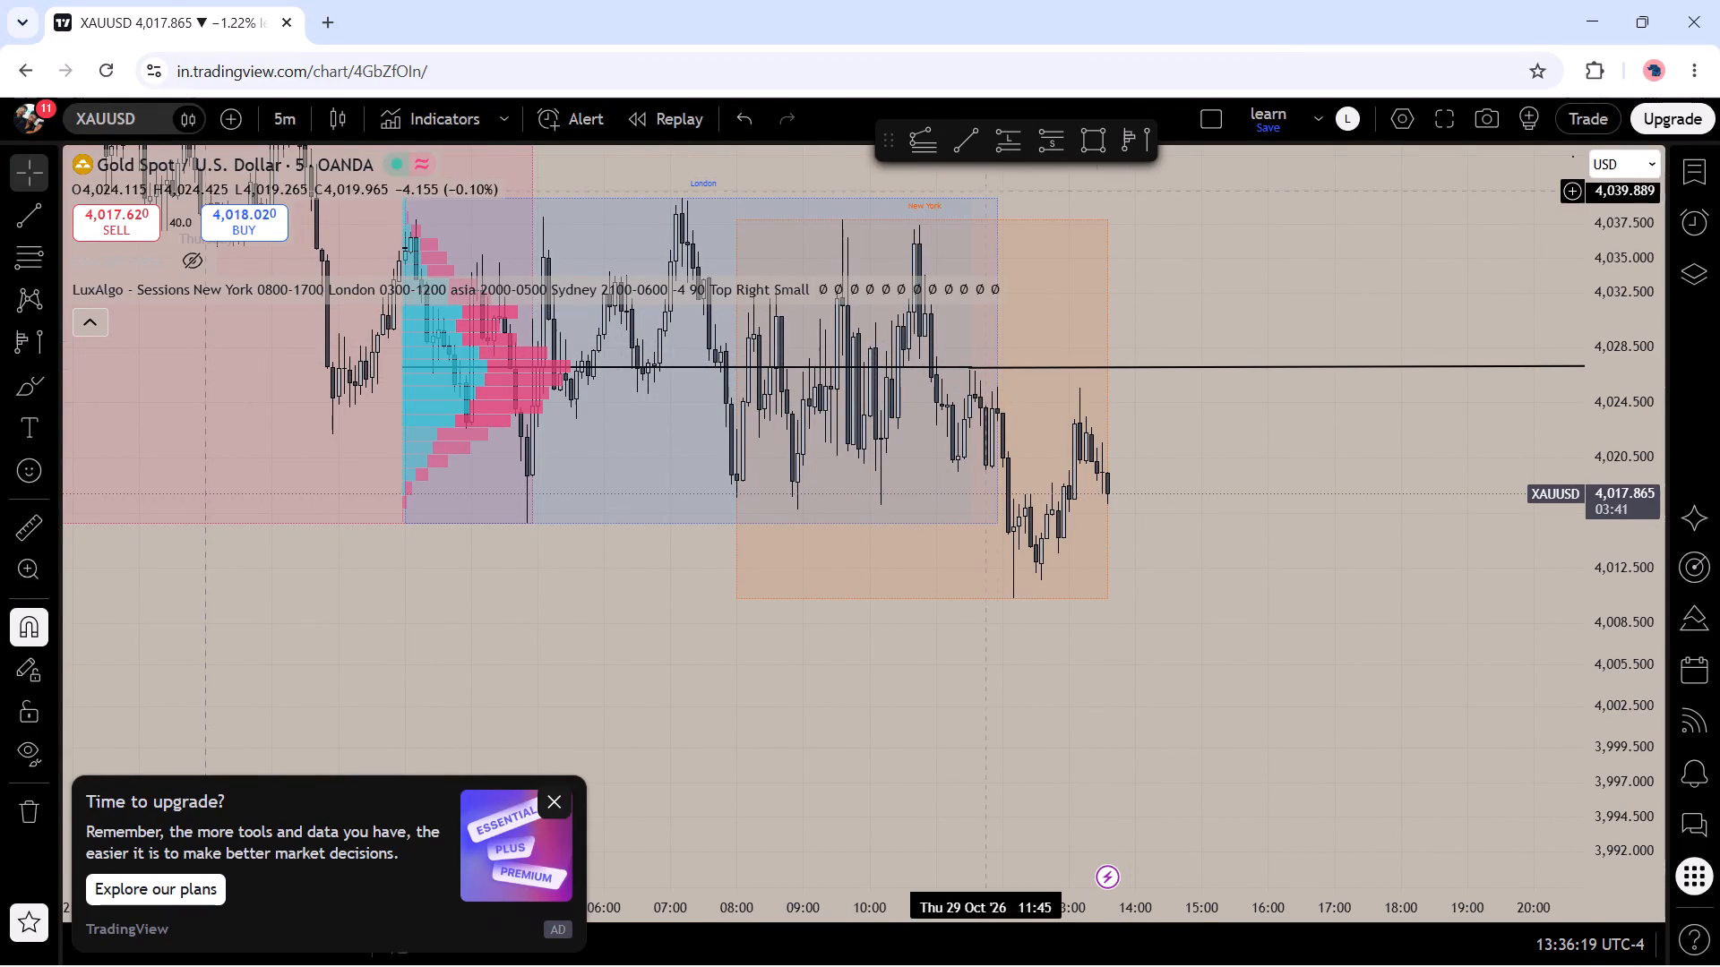
Open the fixed range volume profile's input settings and the row size for editing.
left_click(486, 350)
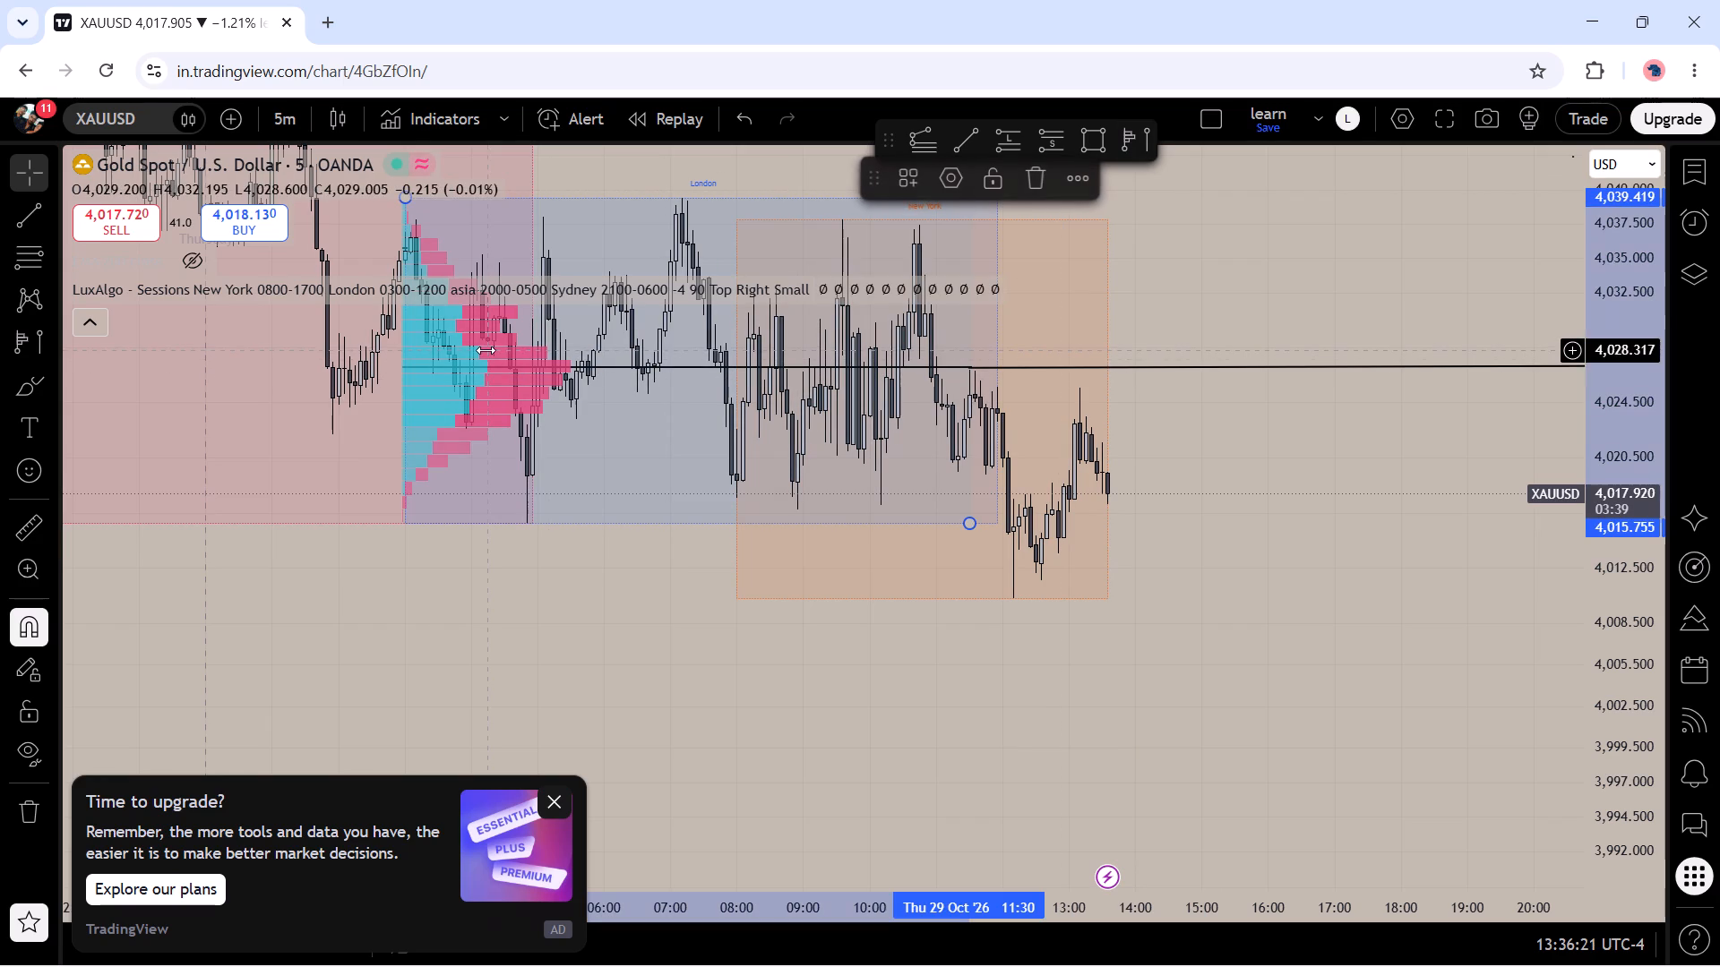
left_click(942, 179)
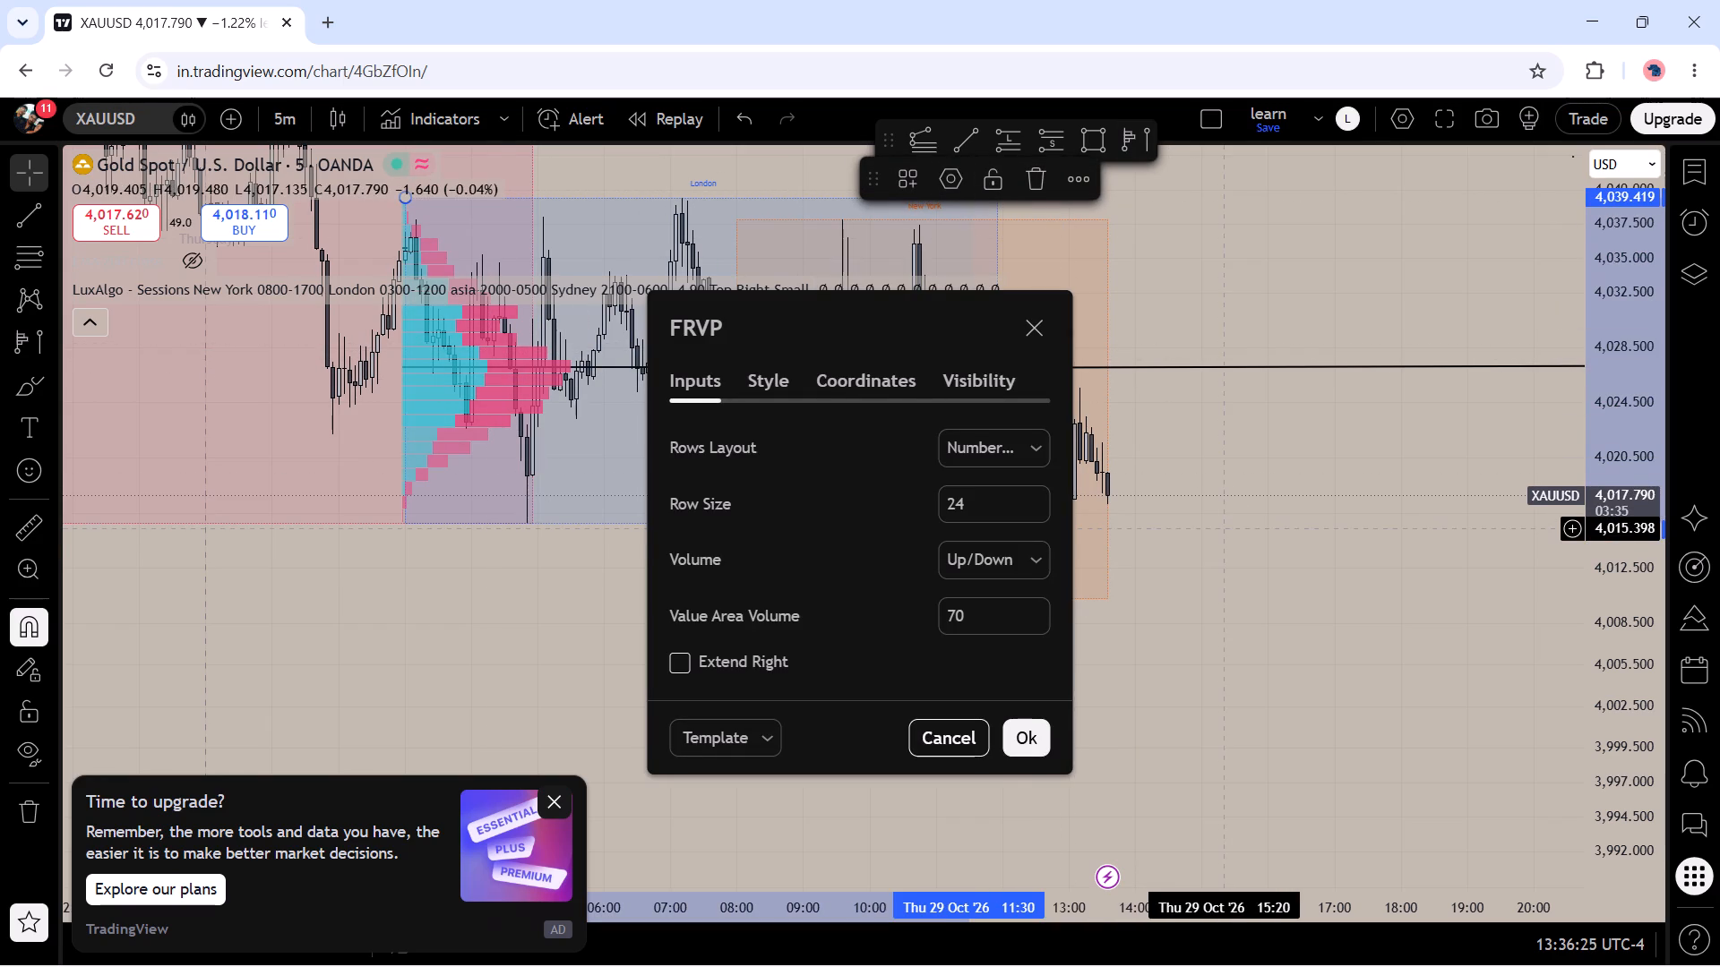
left_click(975, 506)
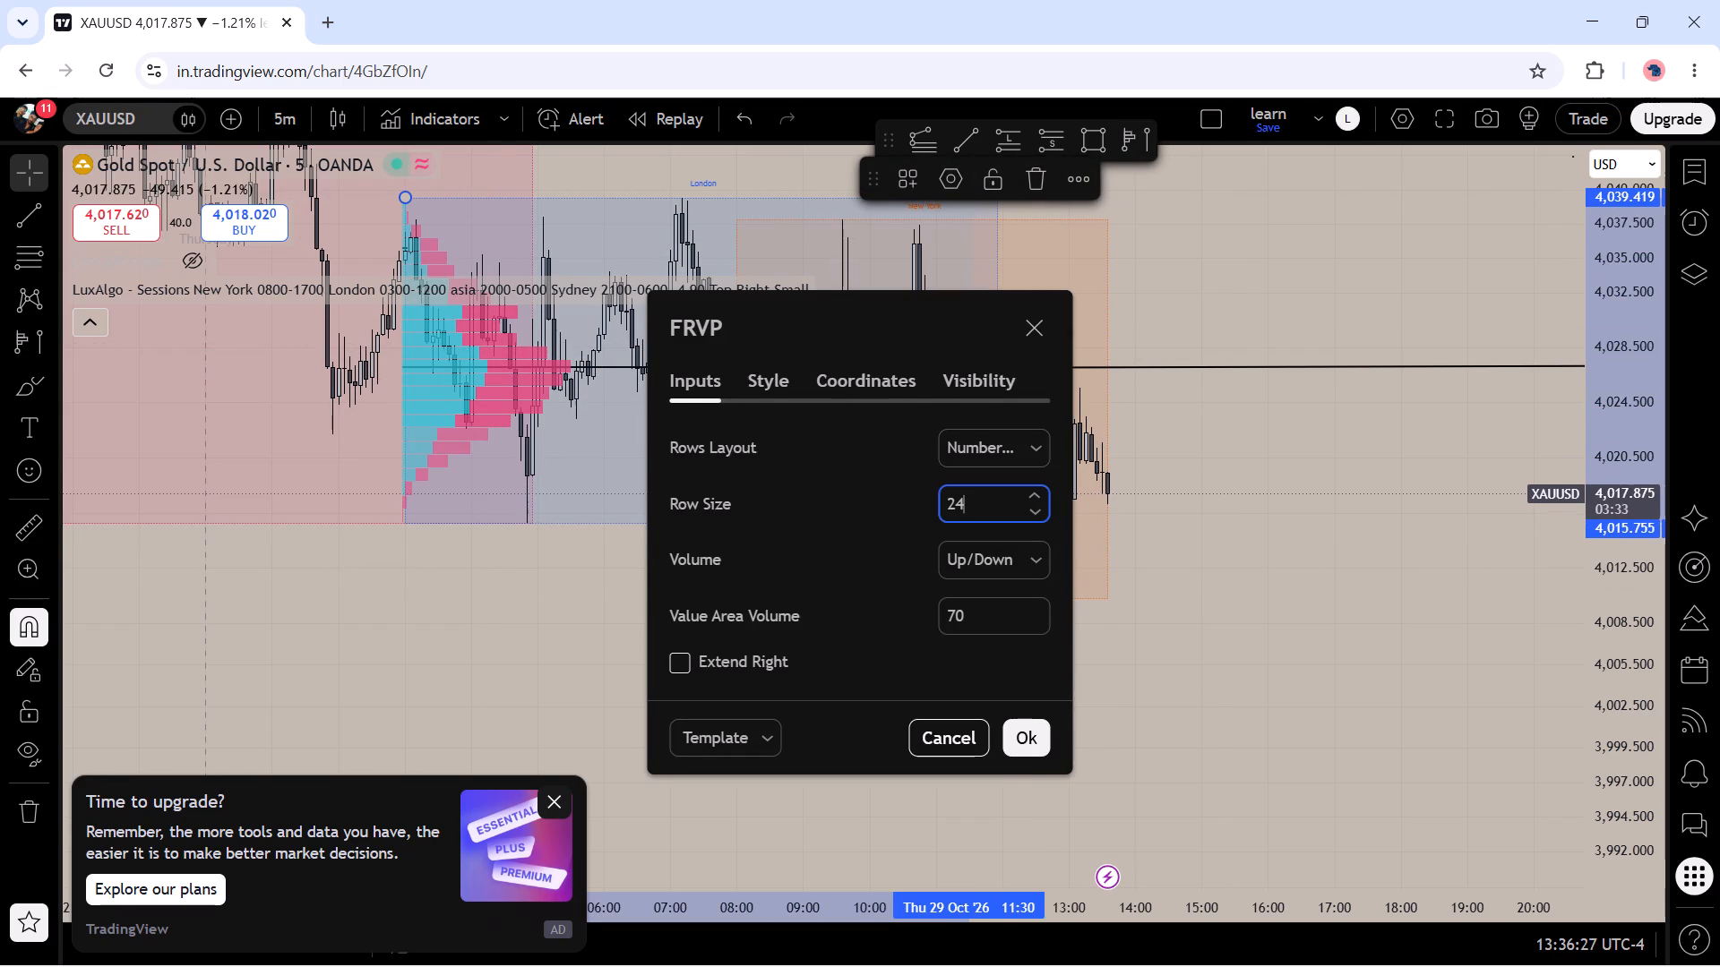
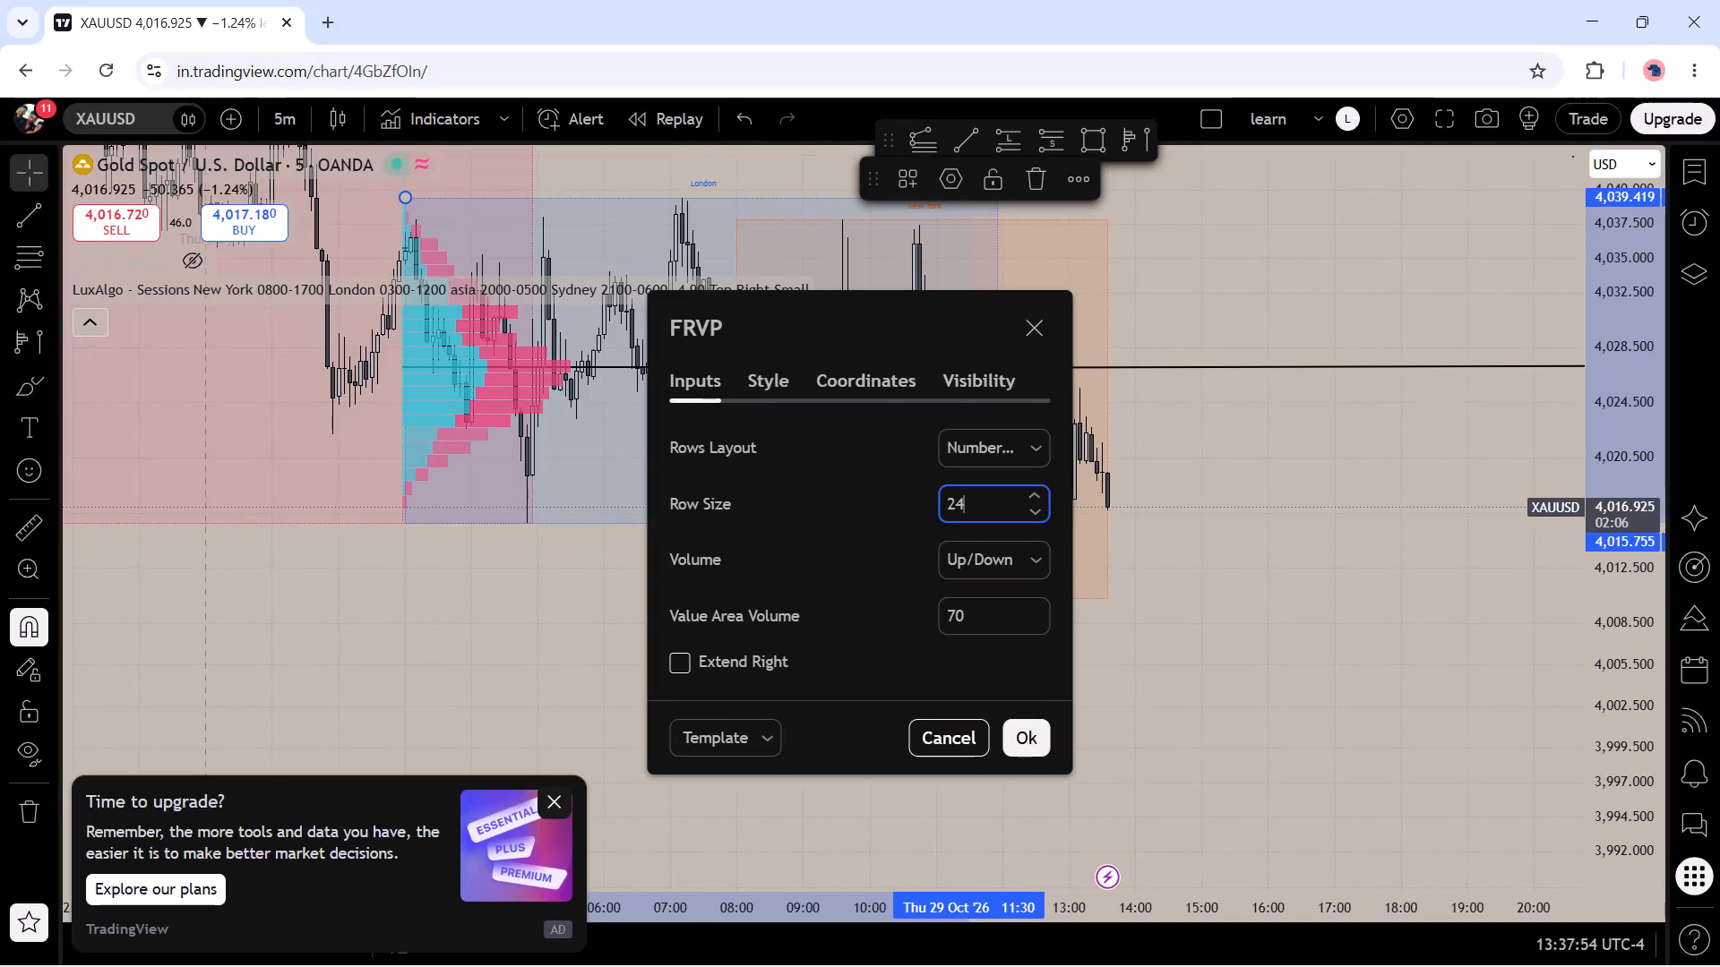
Set the volume profile's row size to 130.
key("BackSpace")
key("BackSpace")
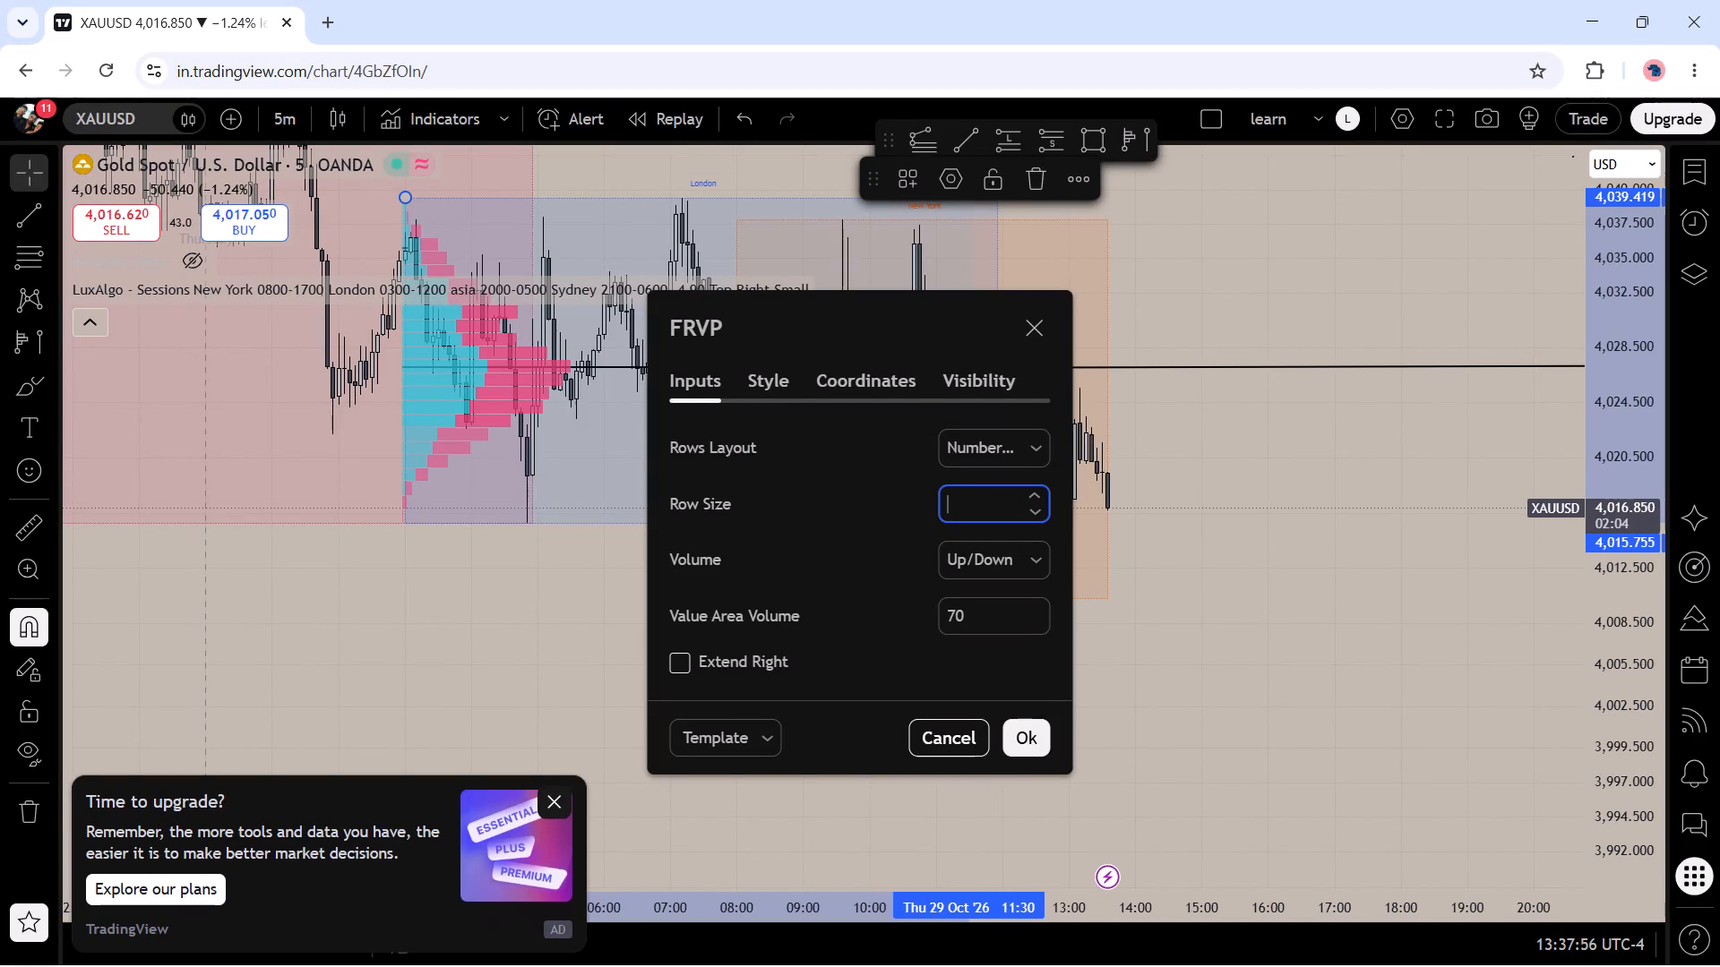
type("130")
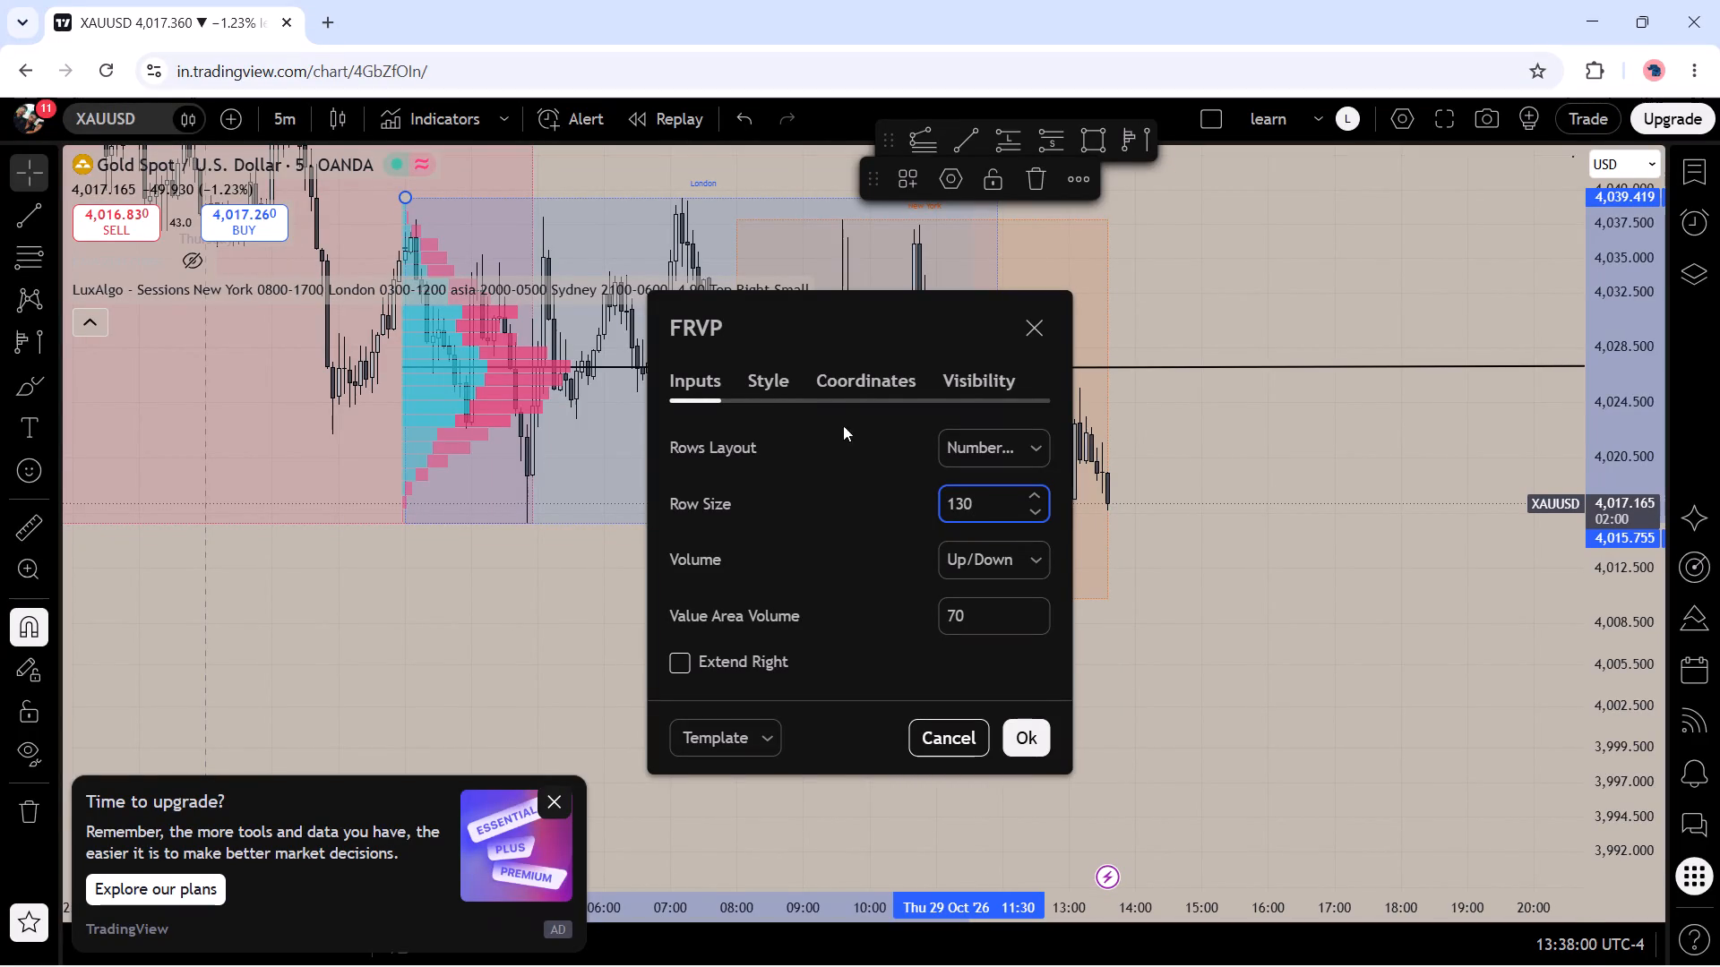
Show the VAH and VAL lines in the volume profile's style settings.
left_click(769, 384)
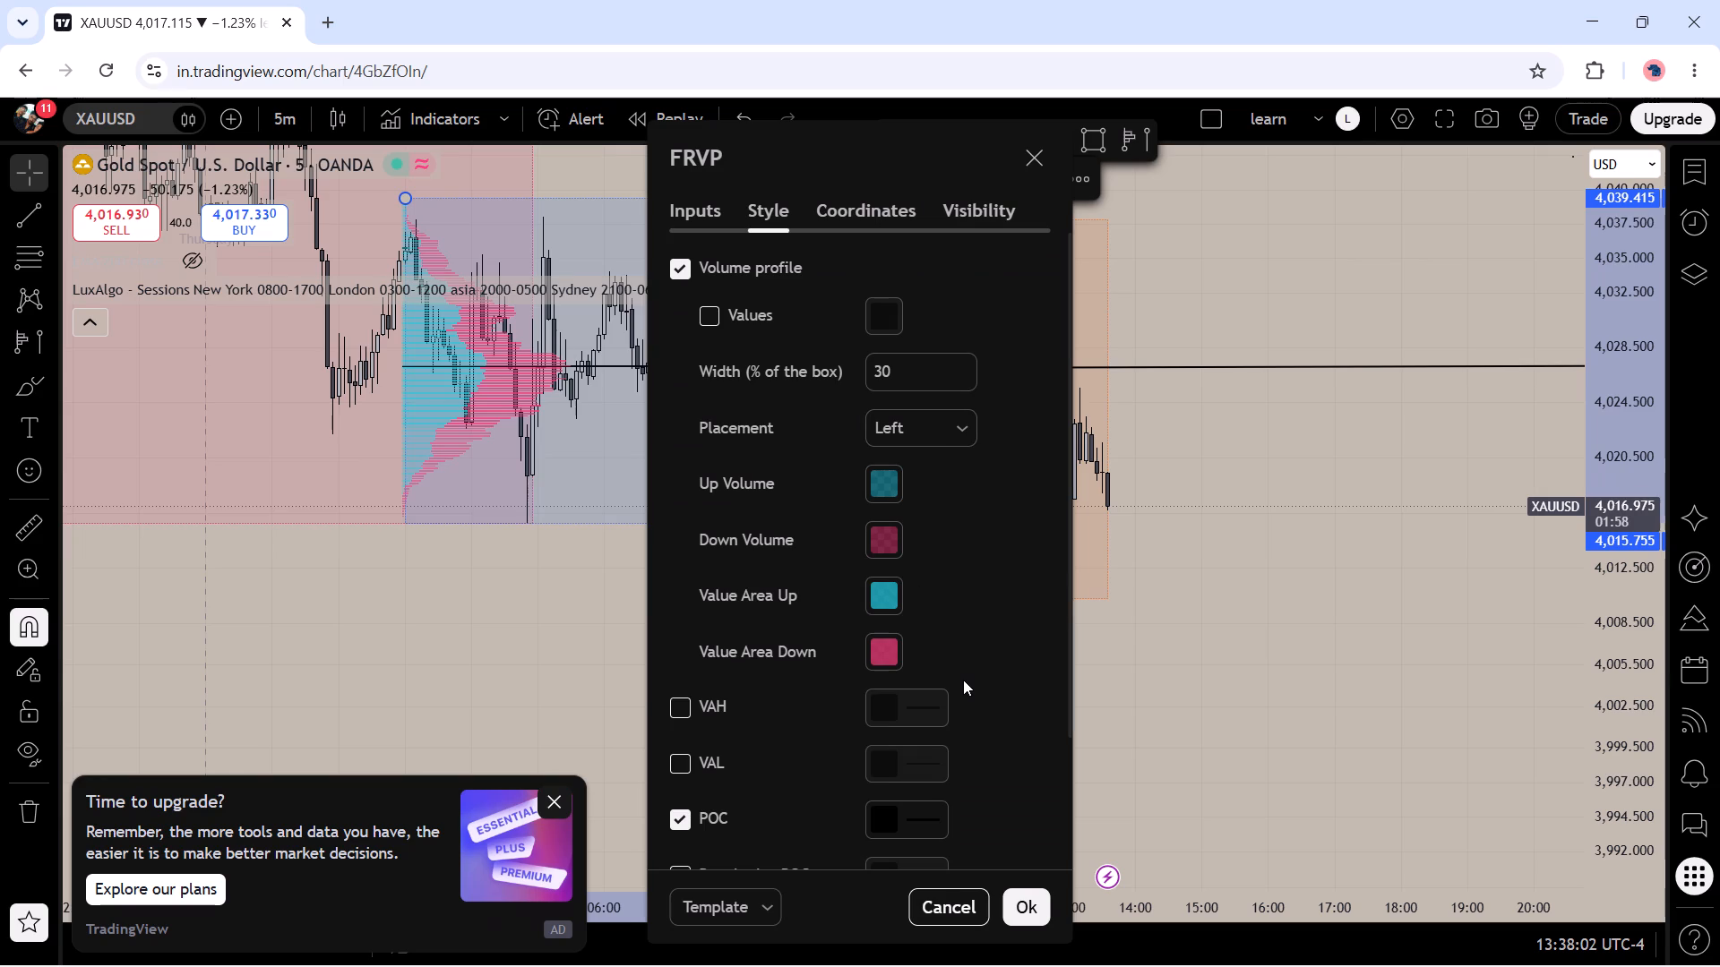
left_click(676, 704)
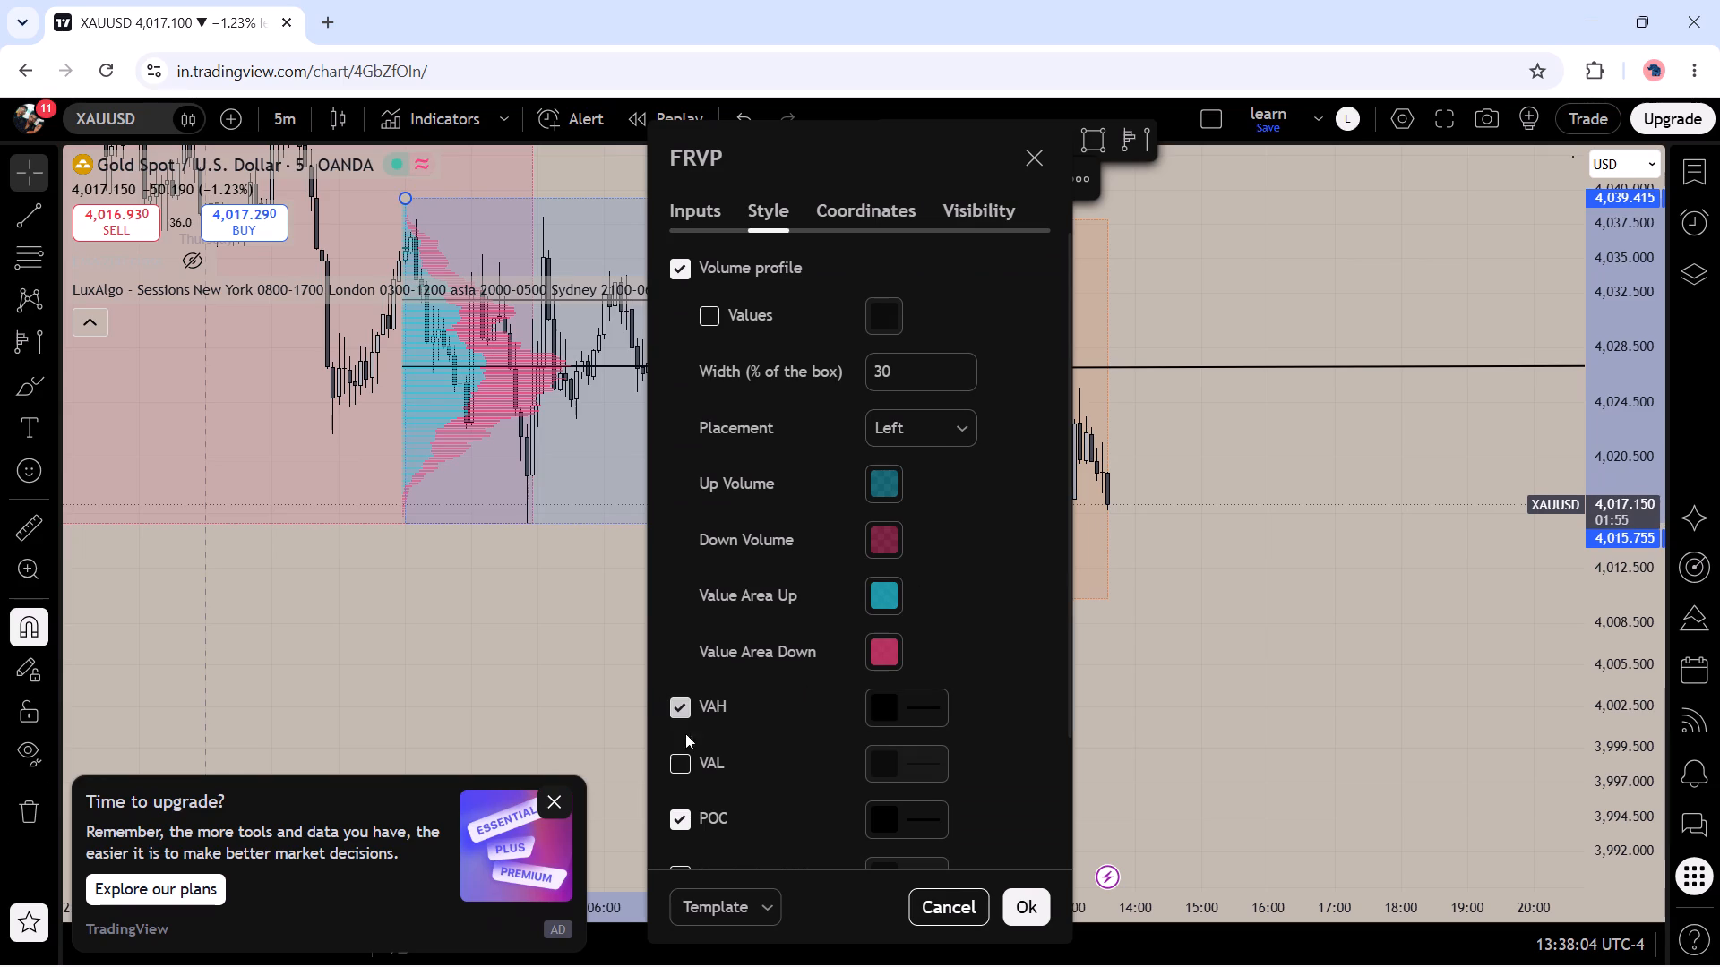
left_click(684, 770)
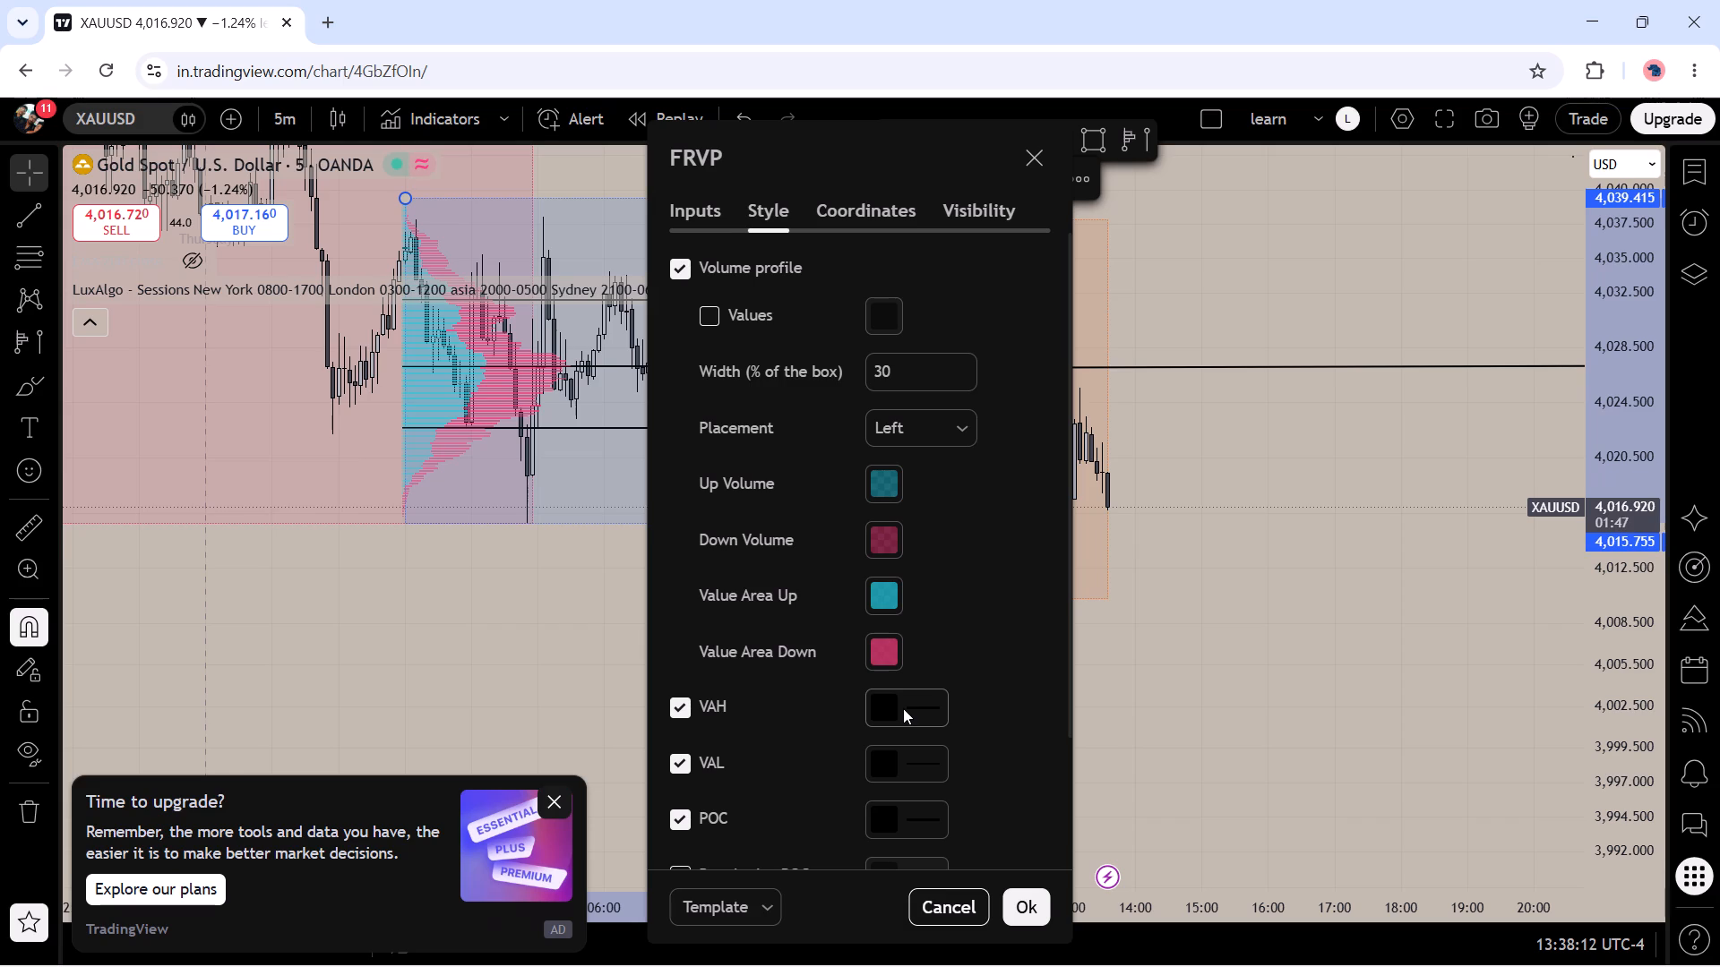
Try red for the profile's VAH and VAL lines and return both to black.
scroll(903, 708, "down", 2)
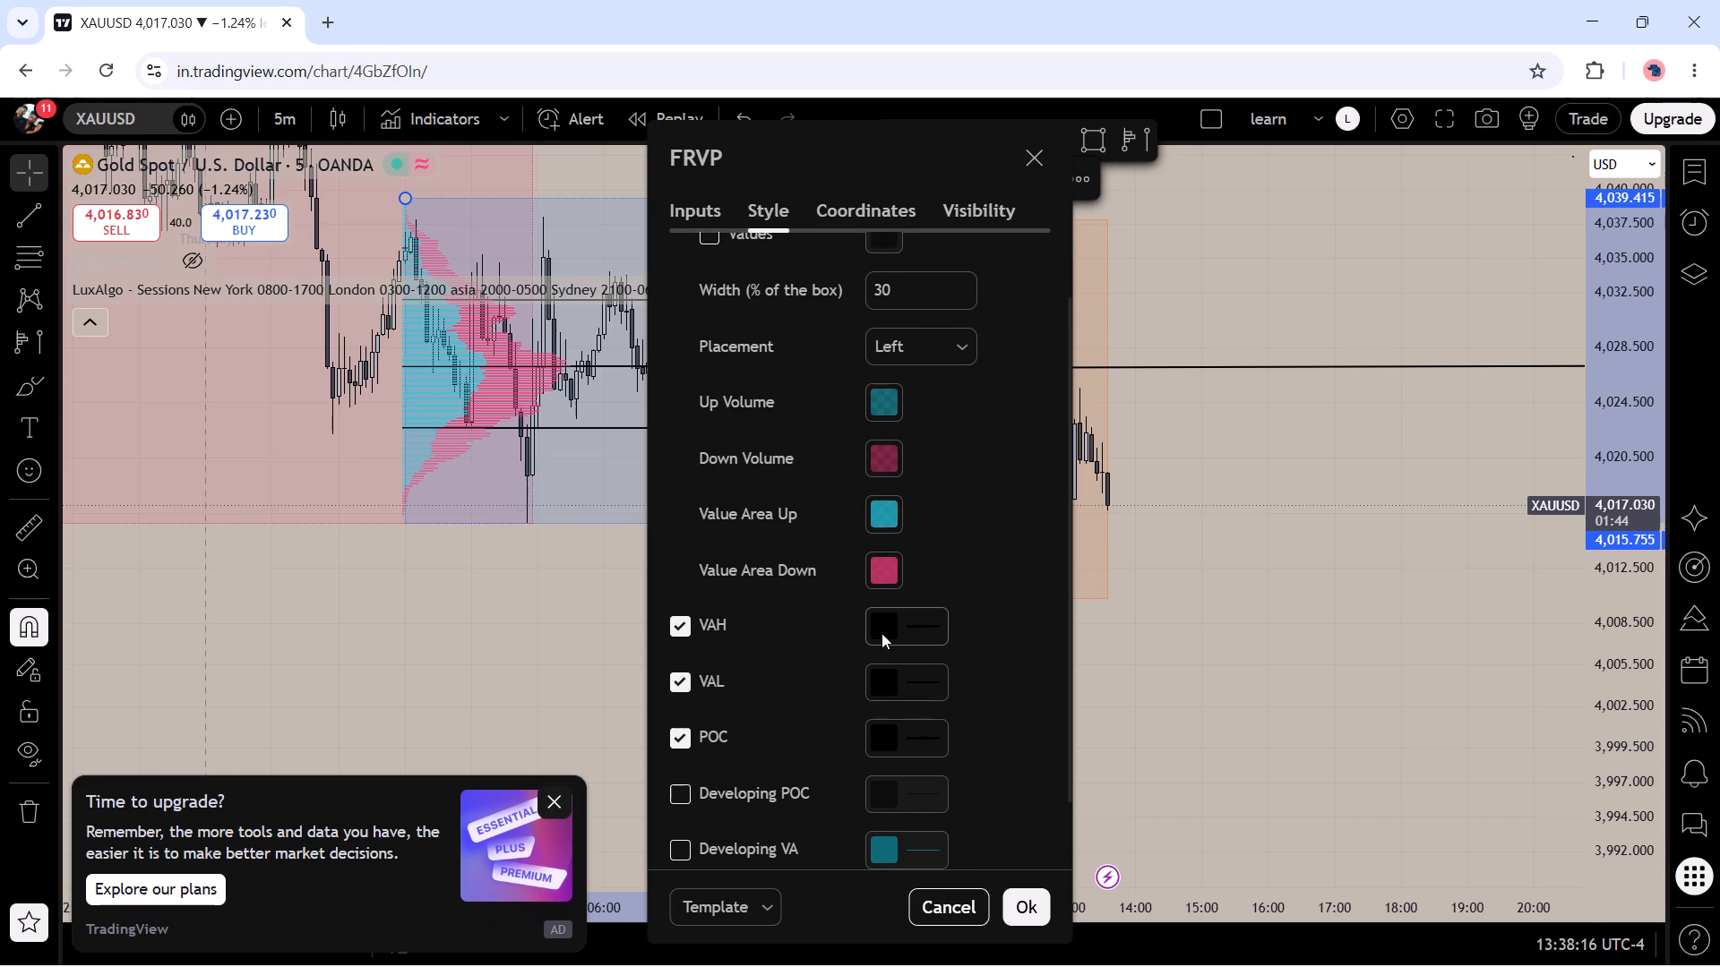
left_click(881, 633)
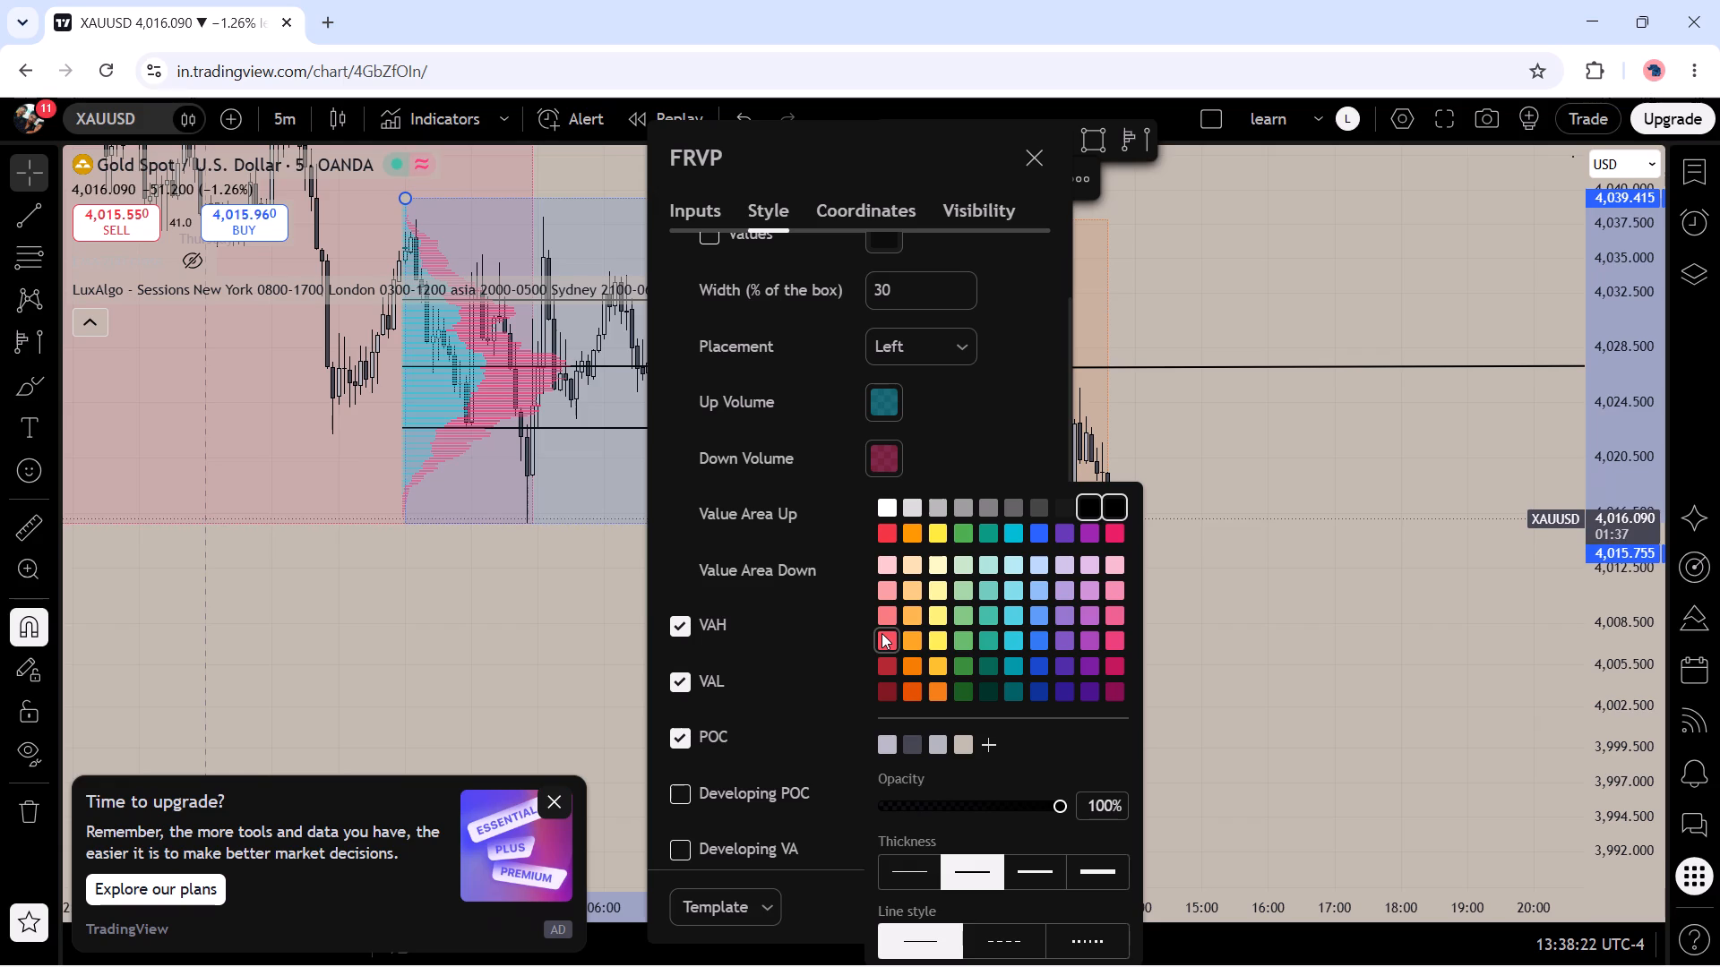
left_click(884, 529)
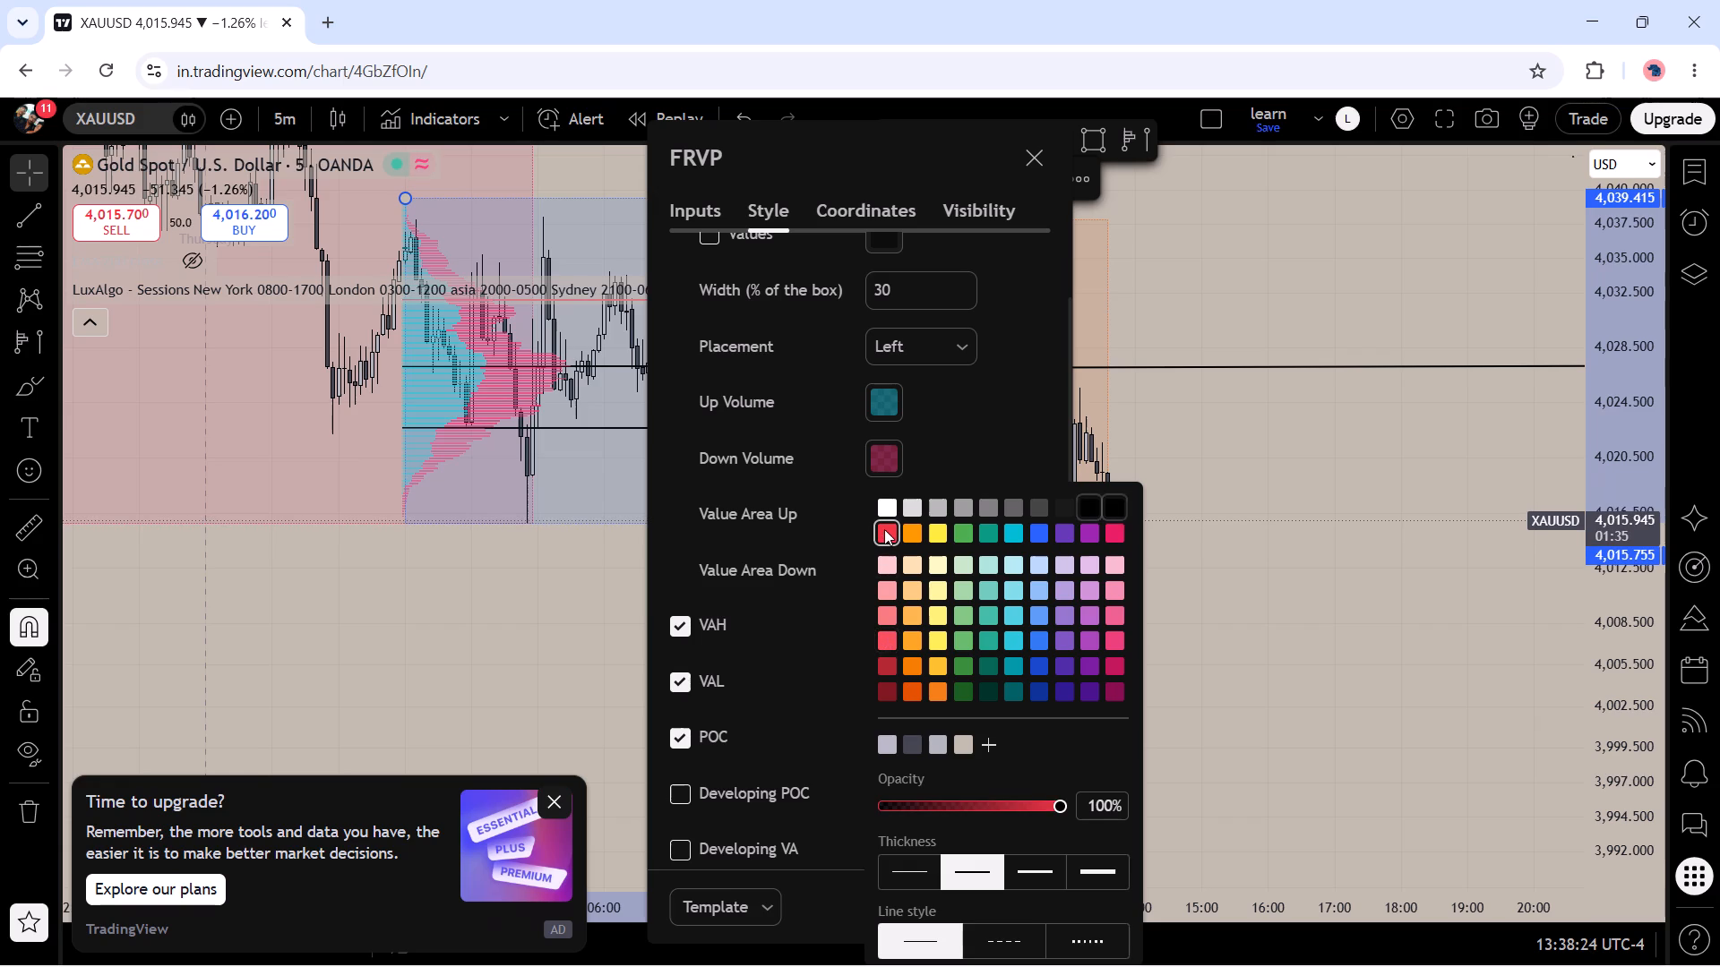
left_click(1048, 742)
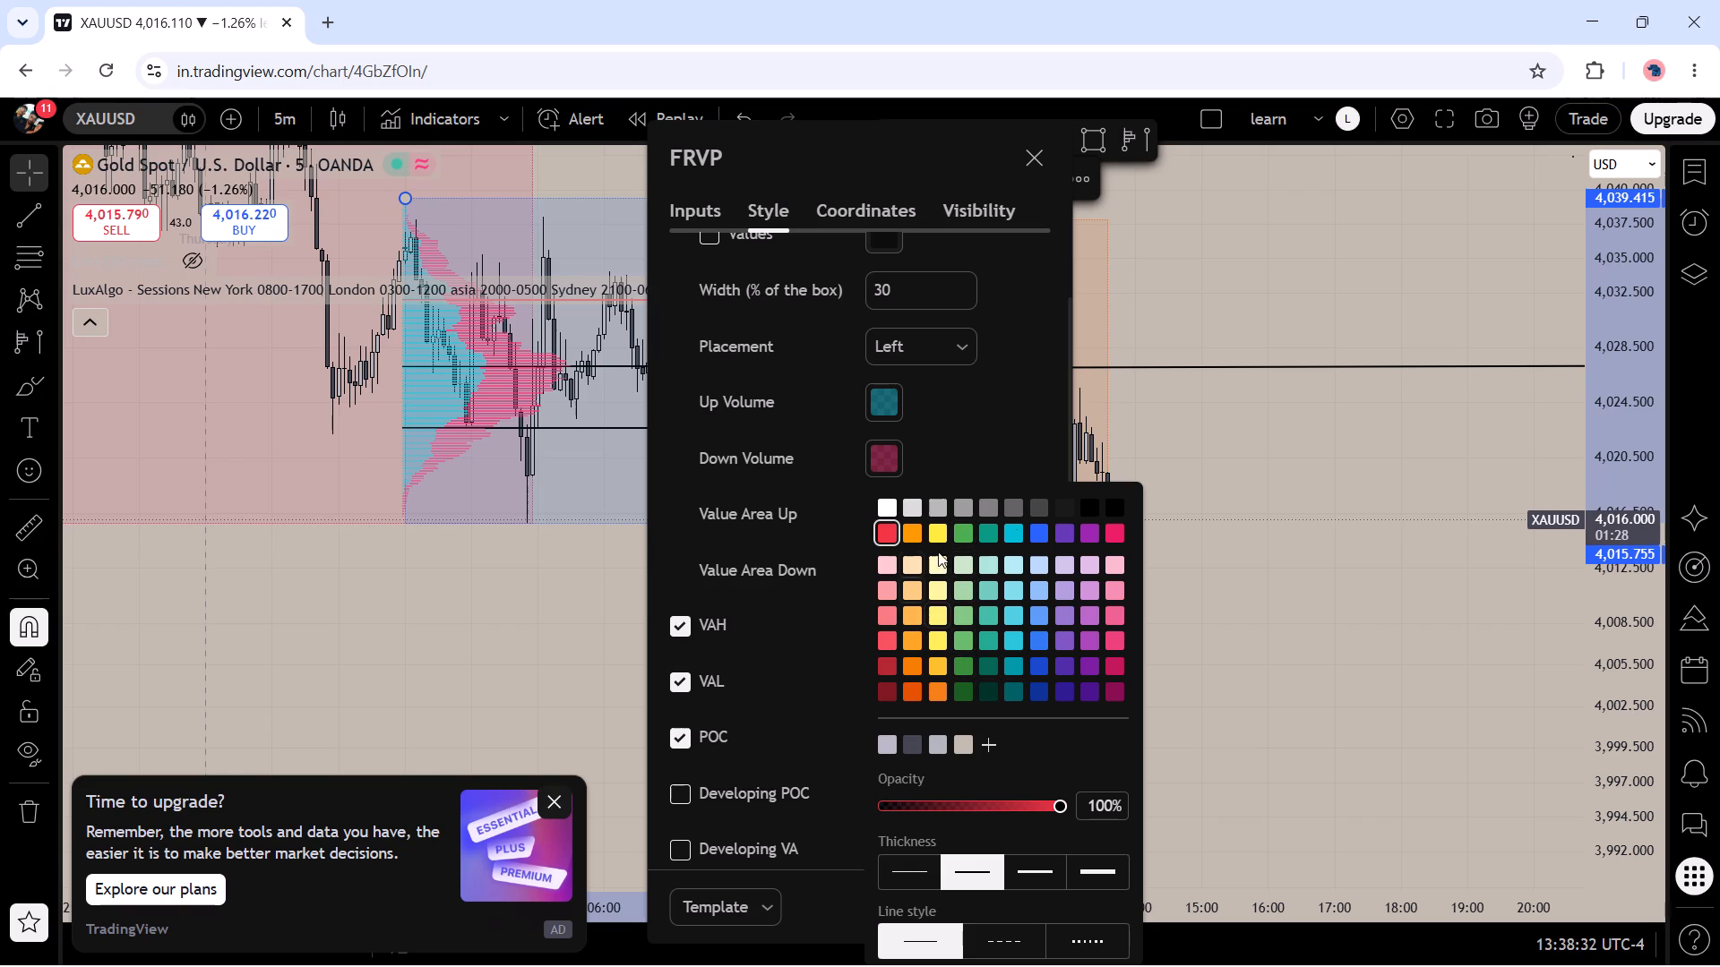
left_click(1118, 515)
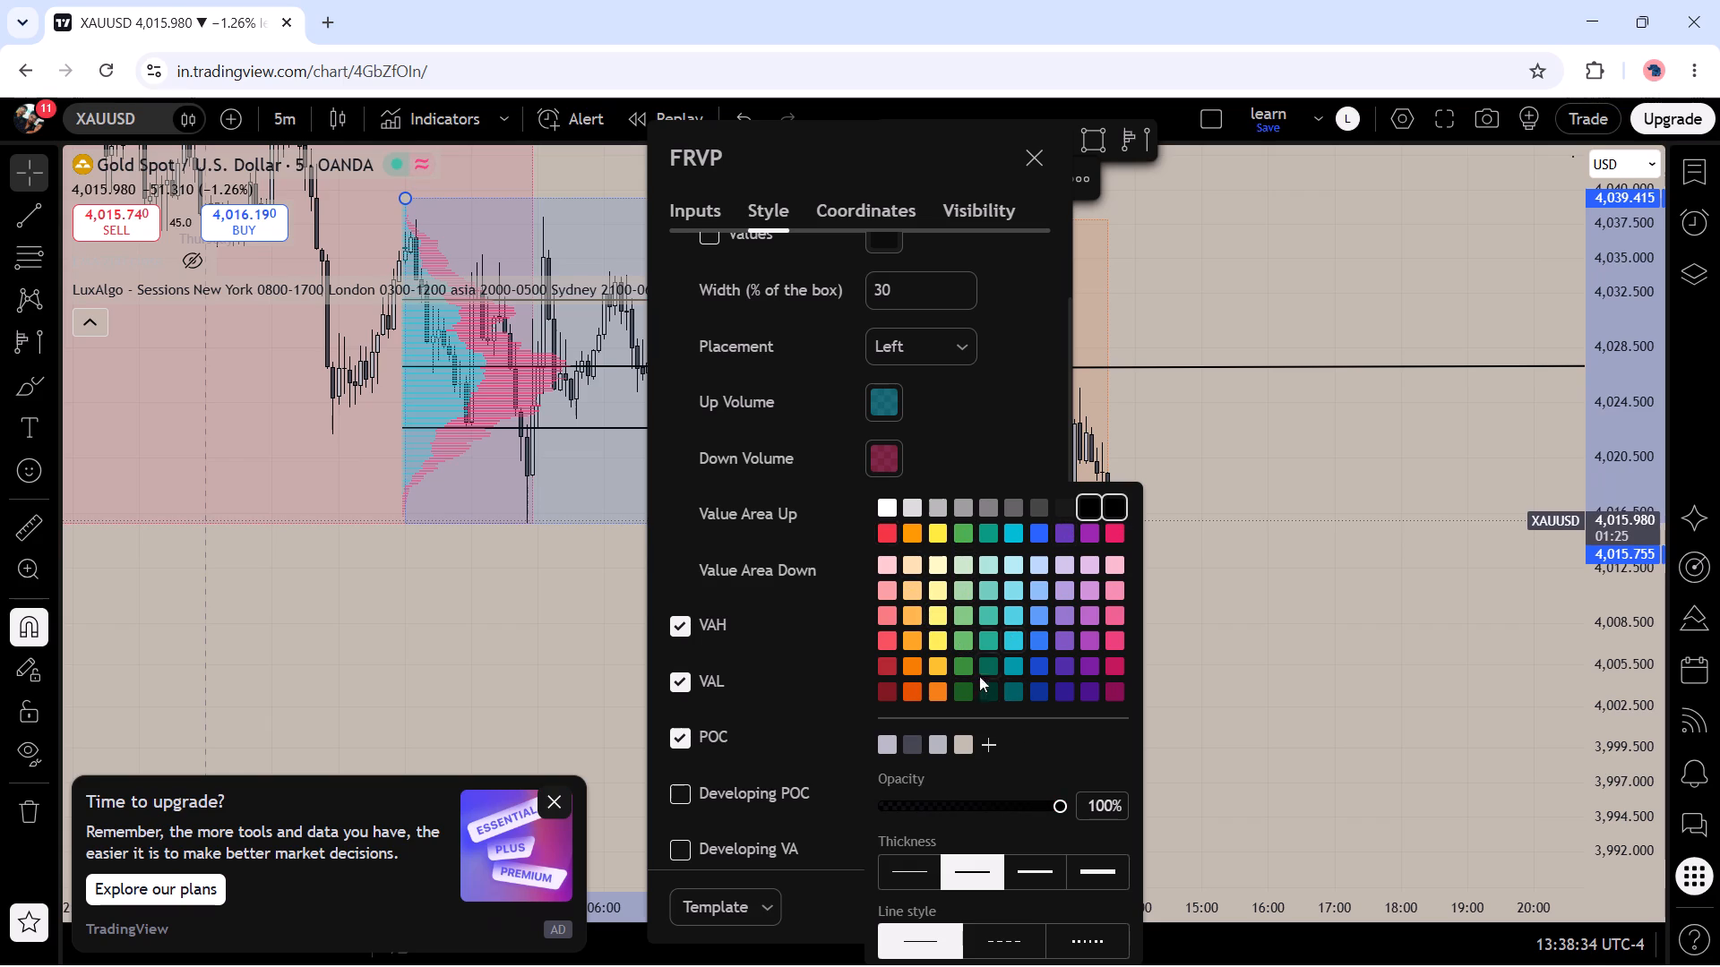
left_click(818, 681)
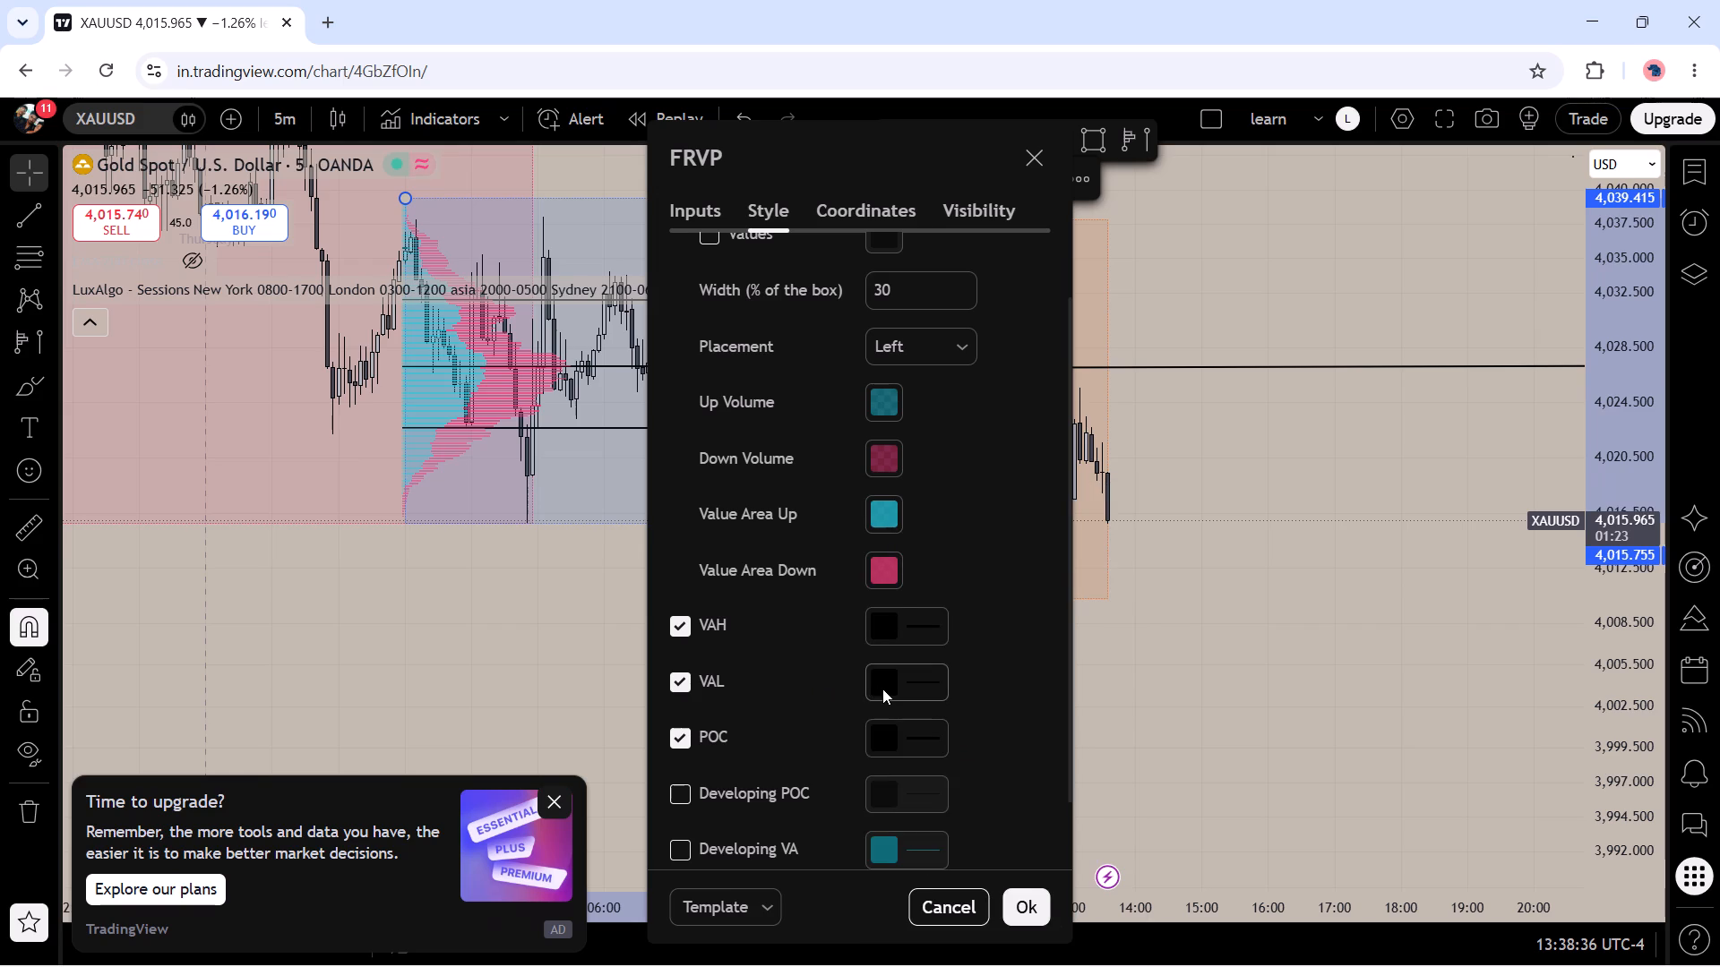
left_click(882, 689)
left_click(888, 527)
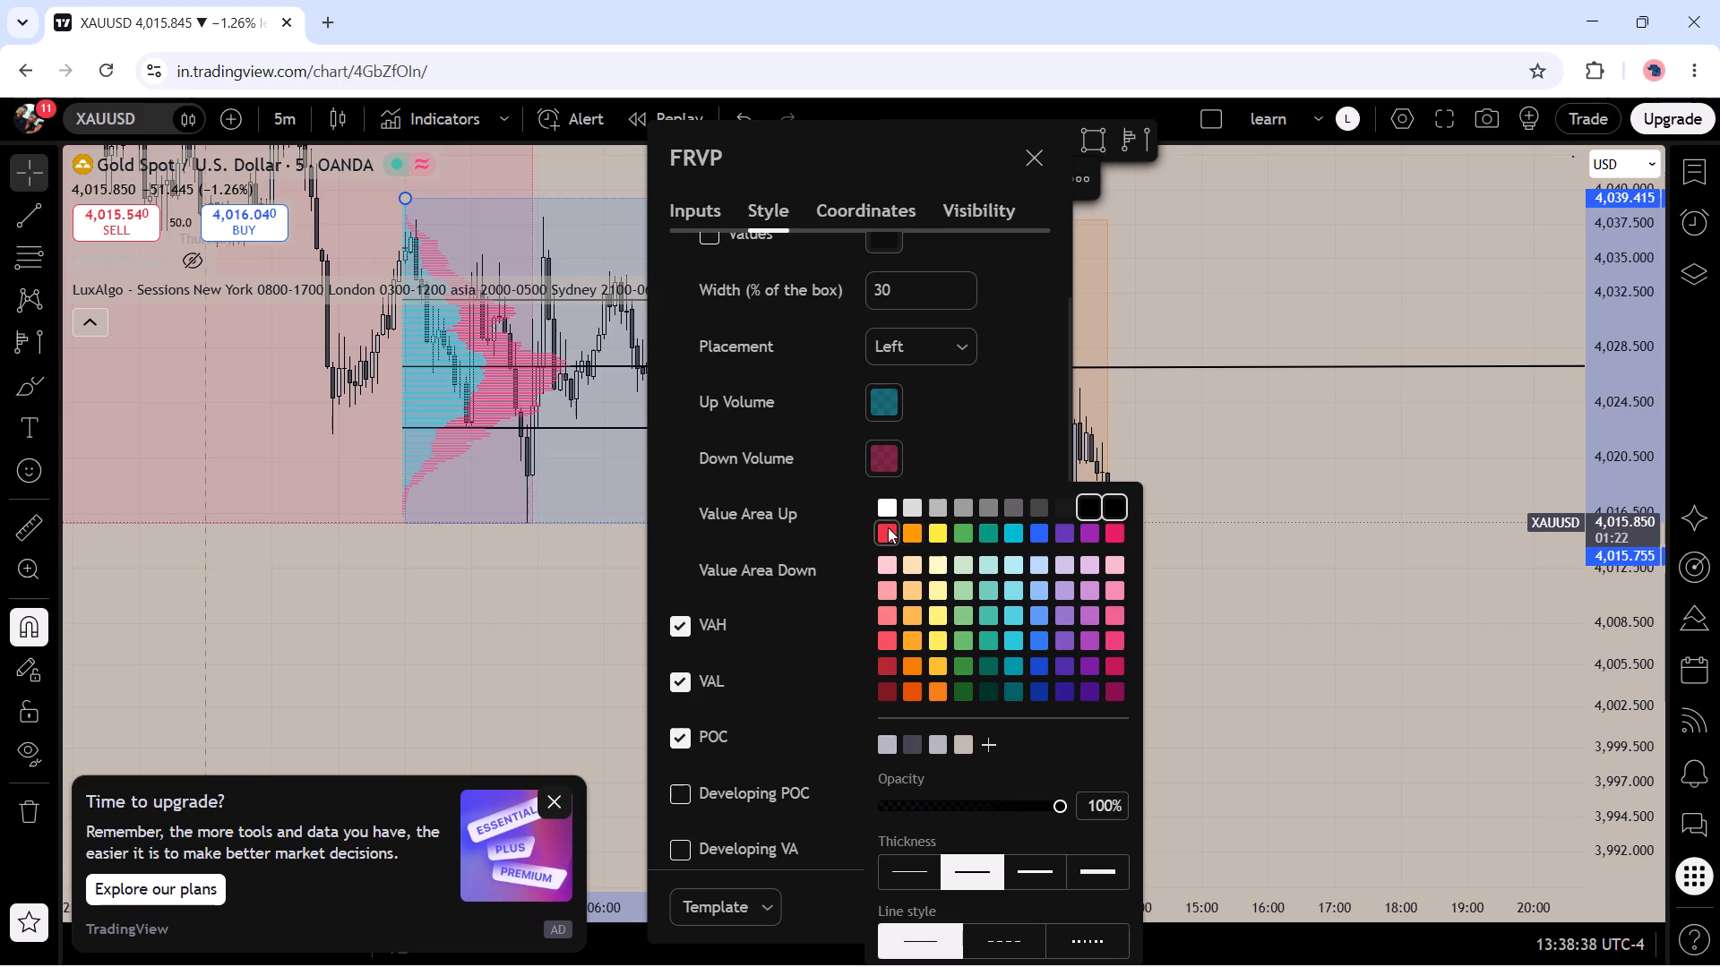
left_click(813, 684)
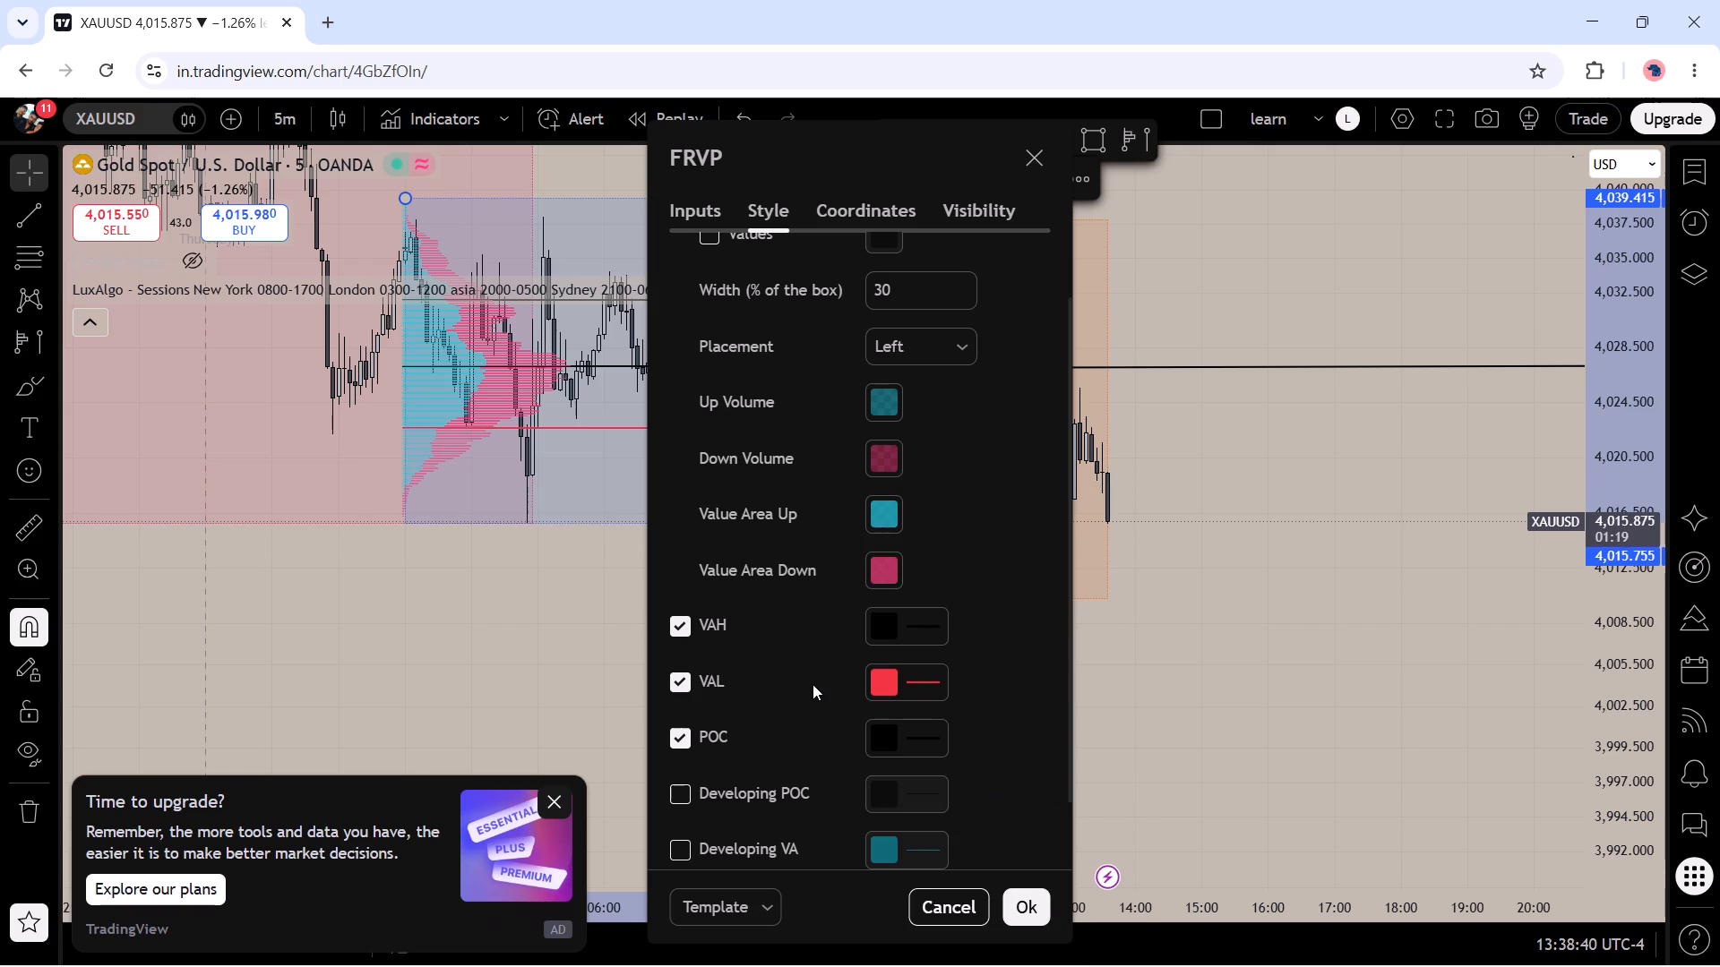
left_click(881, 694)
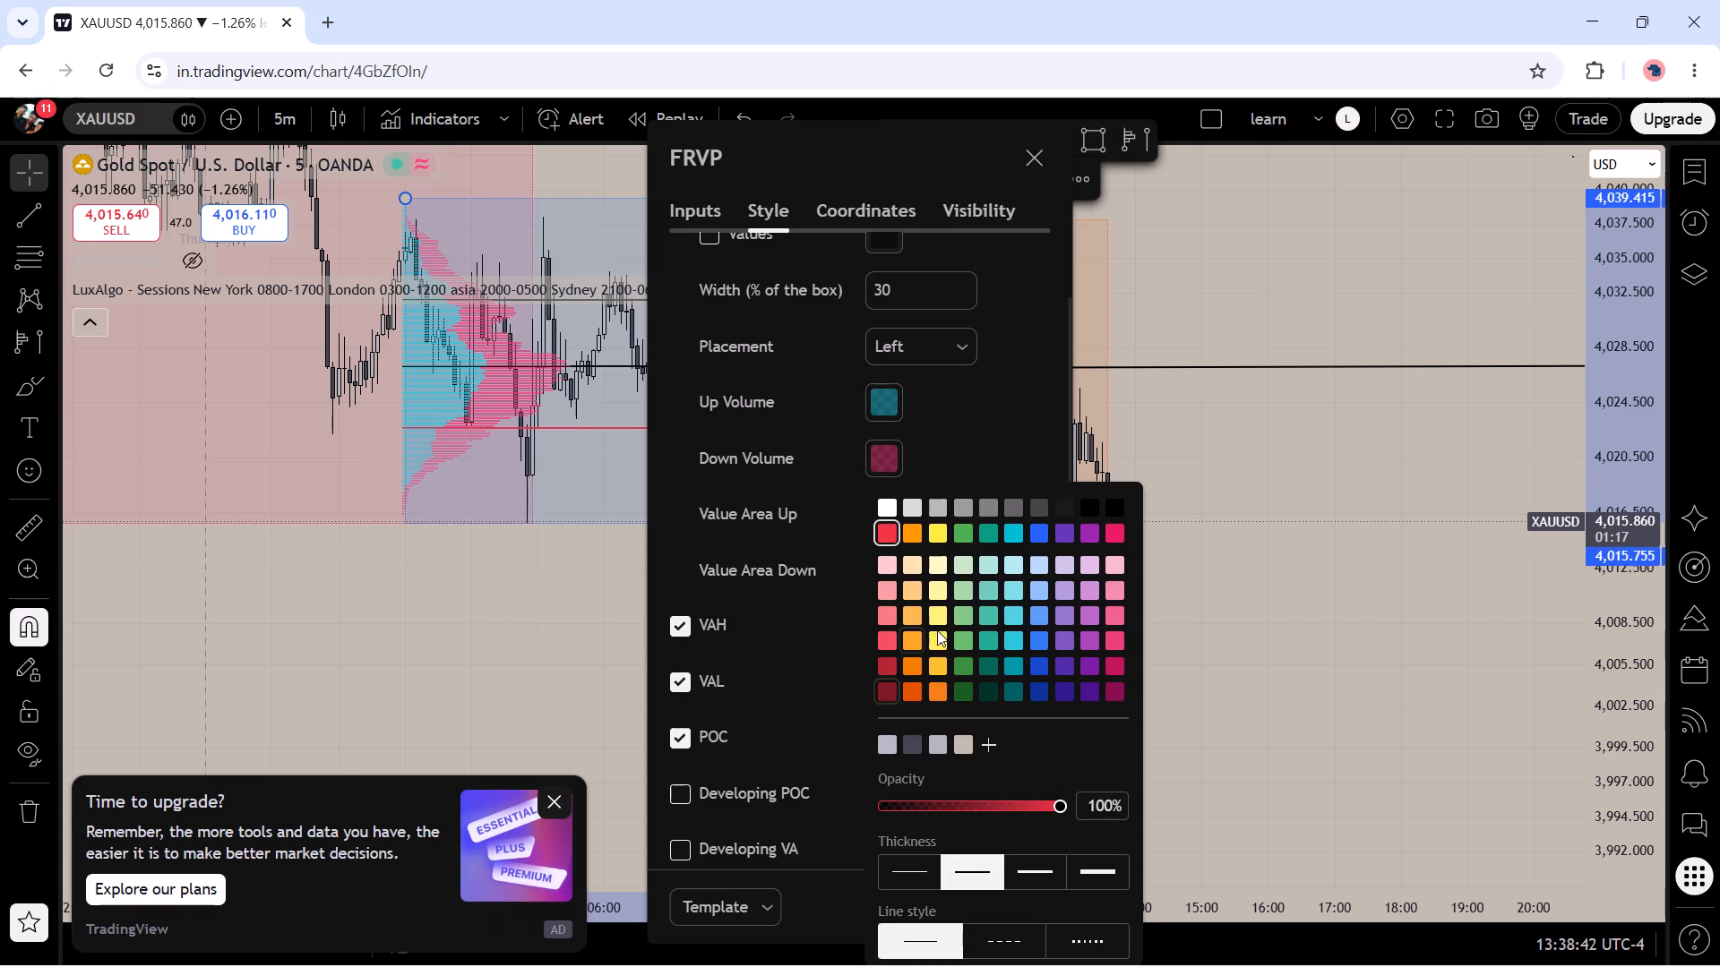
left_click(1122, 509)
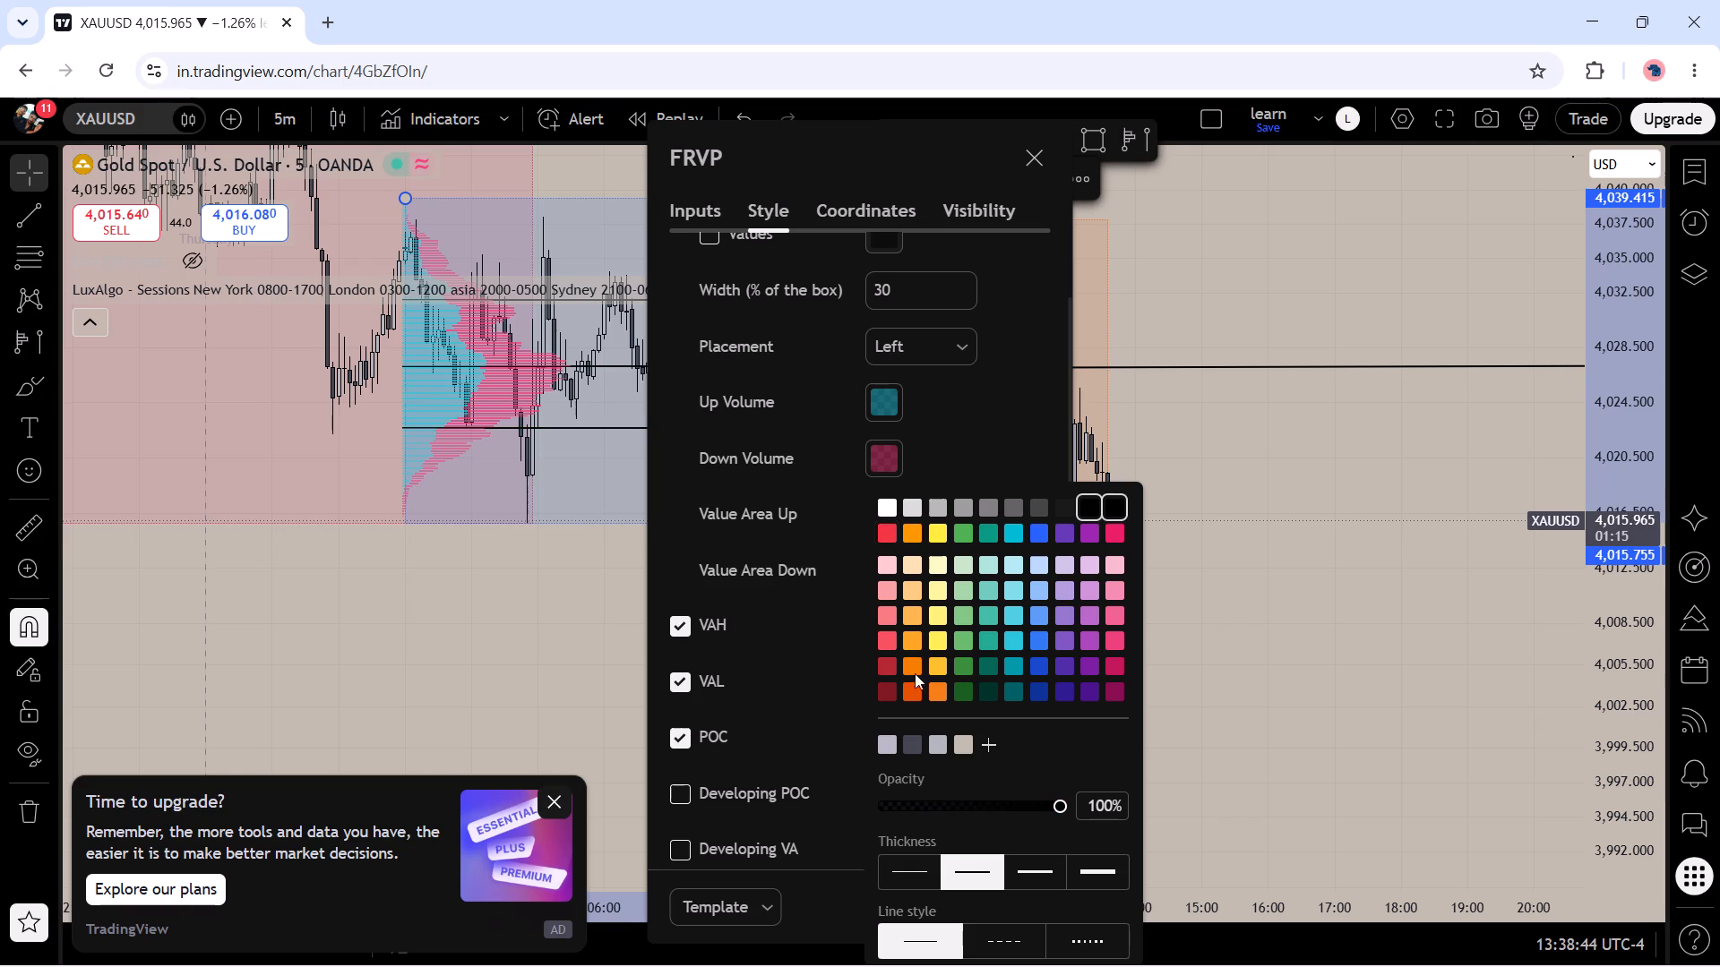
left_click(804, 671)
Colour the profile's POC line red at 100% opacity, make it one level thicker, and close the settings.
left_click(888, 733)
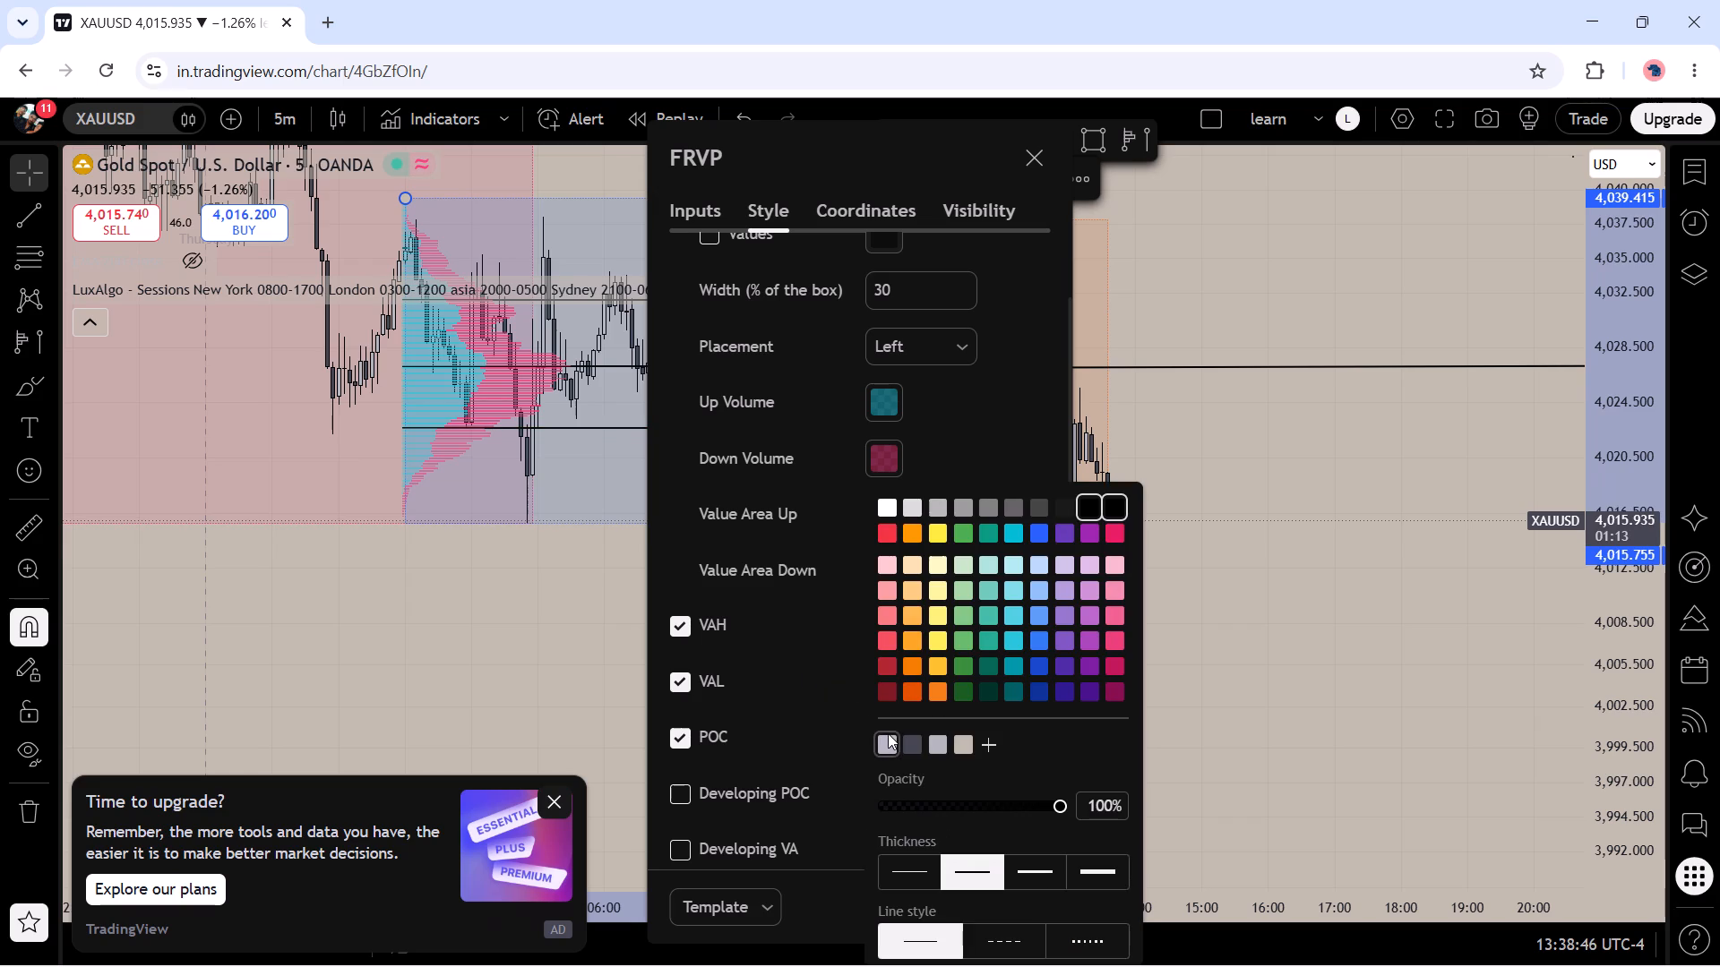
left_click(886, 529)
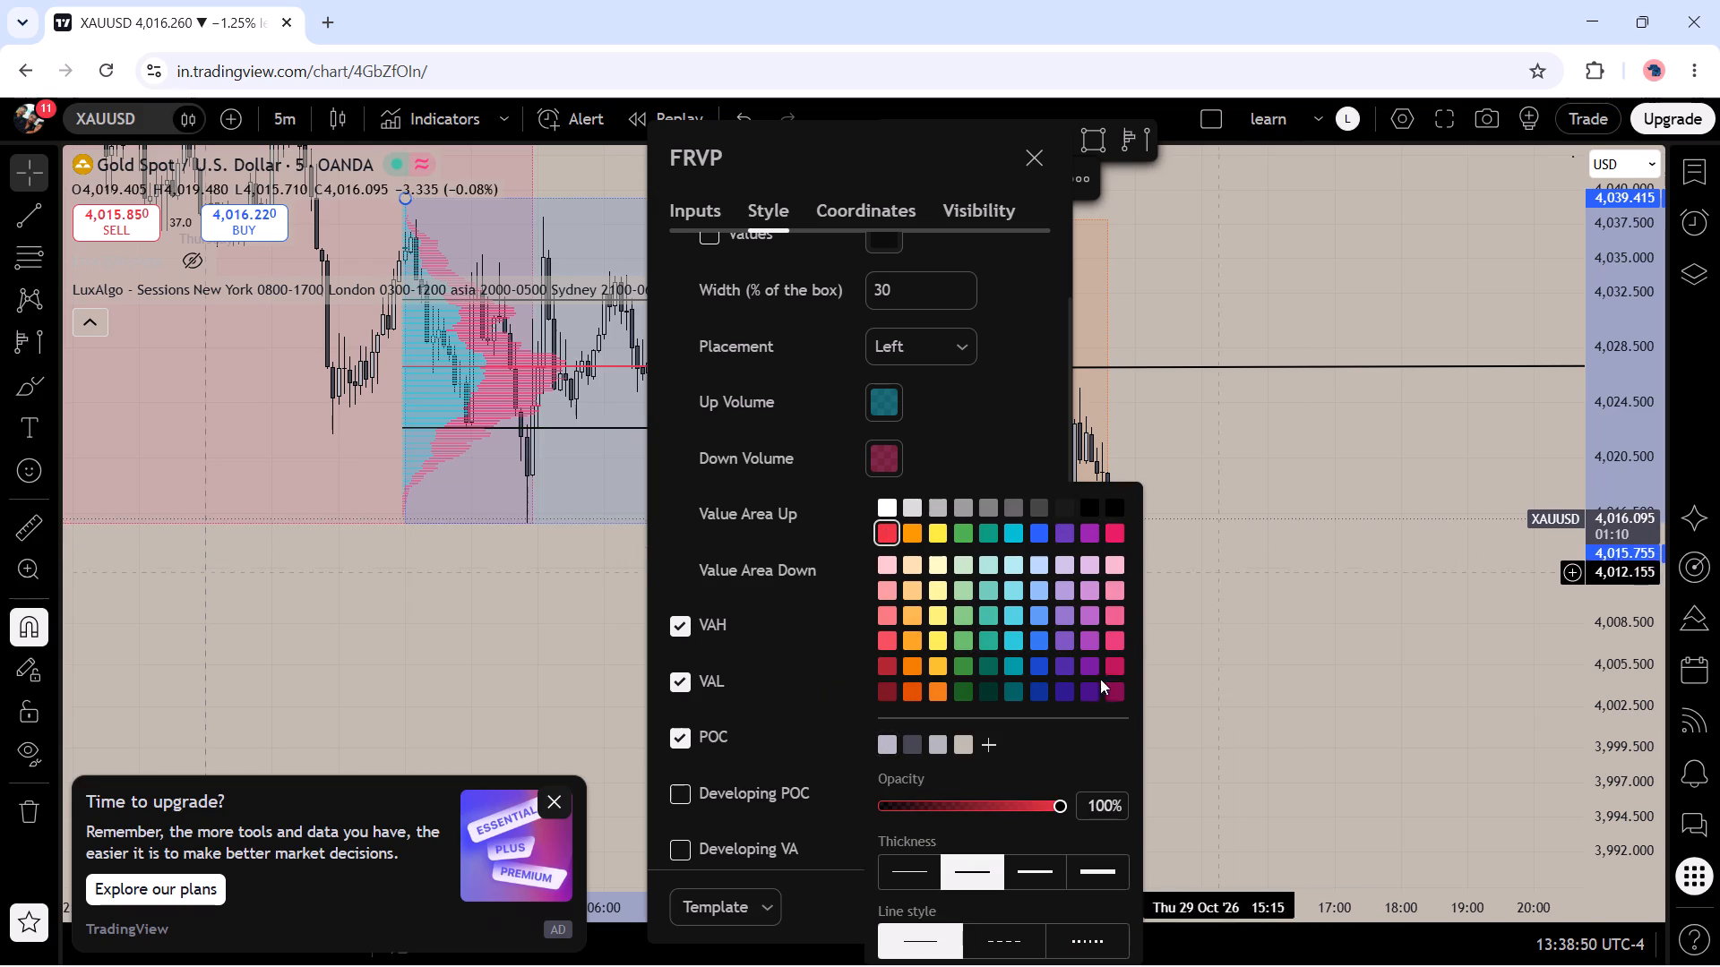
left_click_drag(1062, 801, 987, 815)
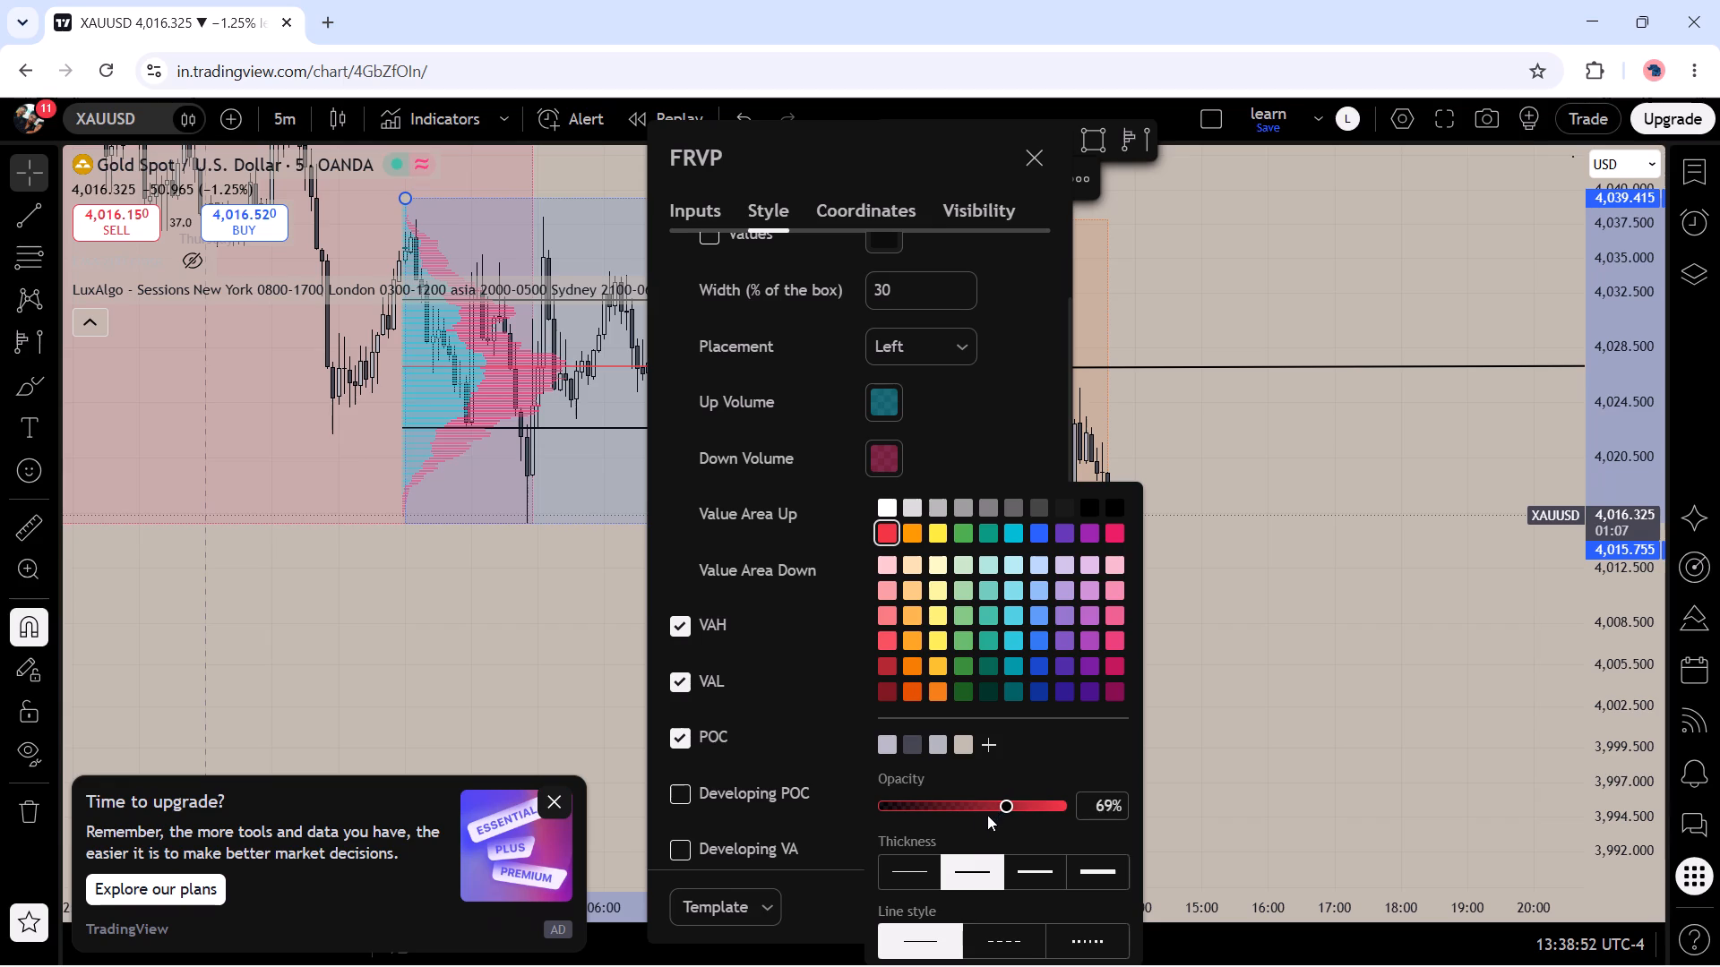
left_click_drag(987, 815, 1112, 809)
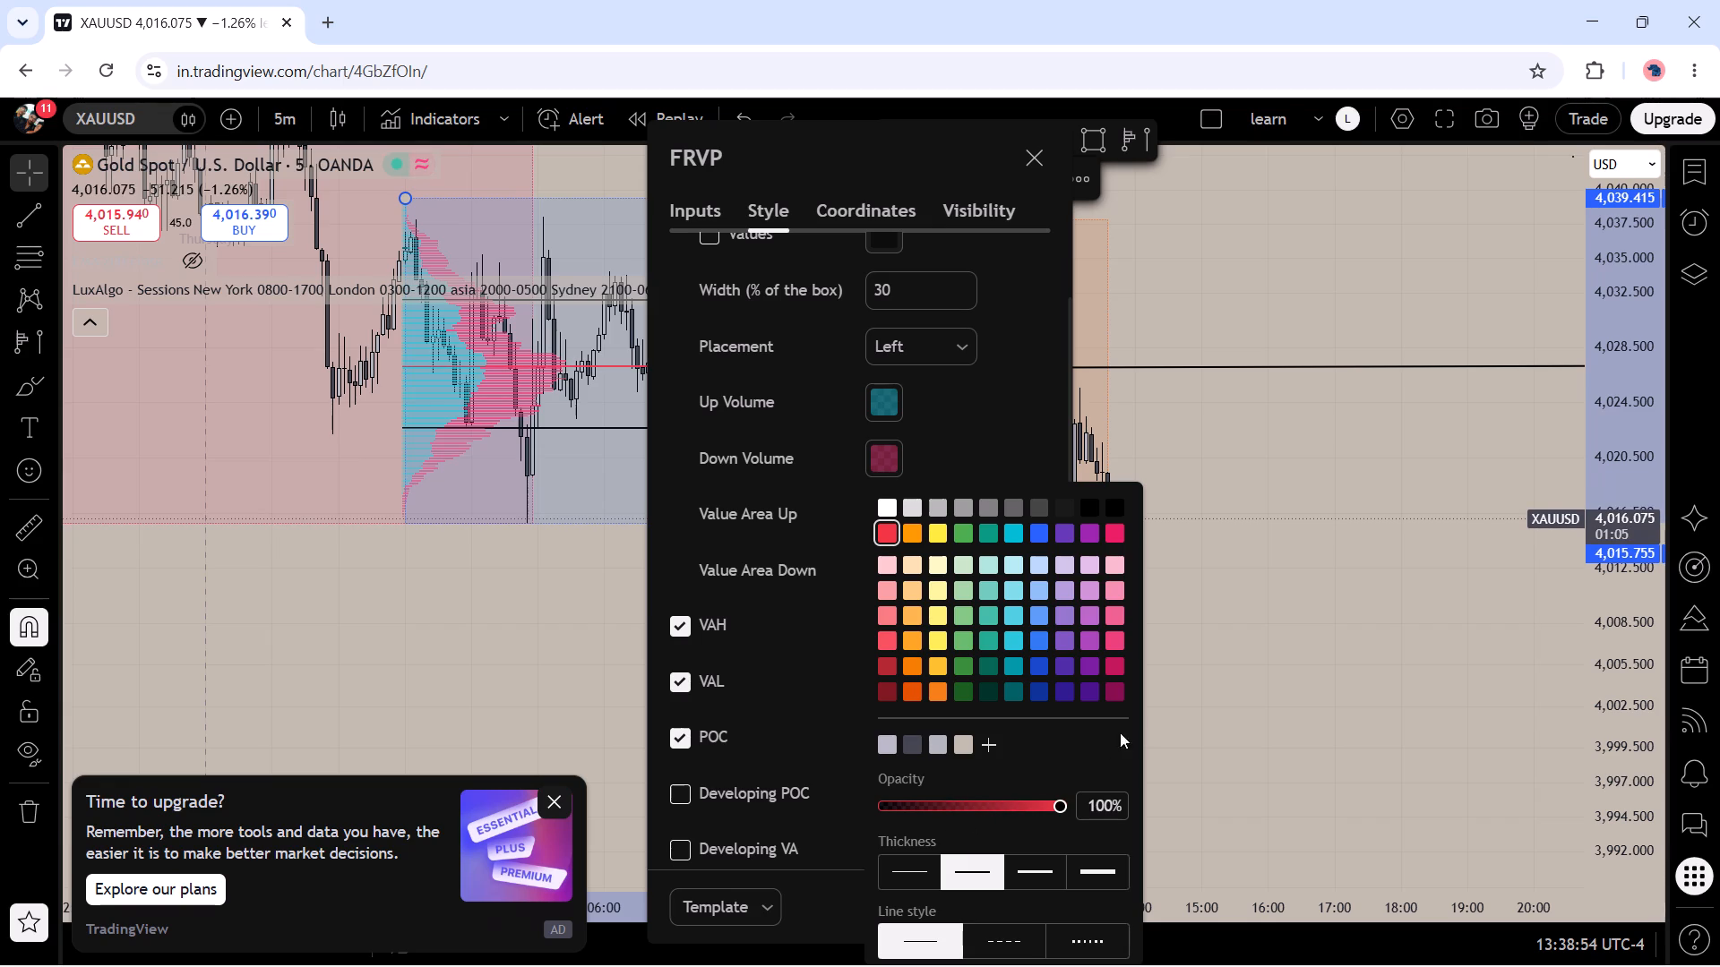
left_click(1030, 864)
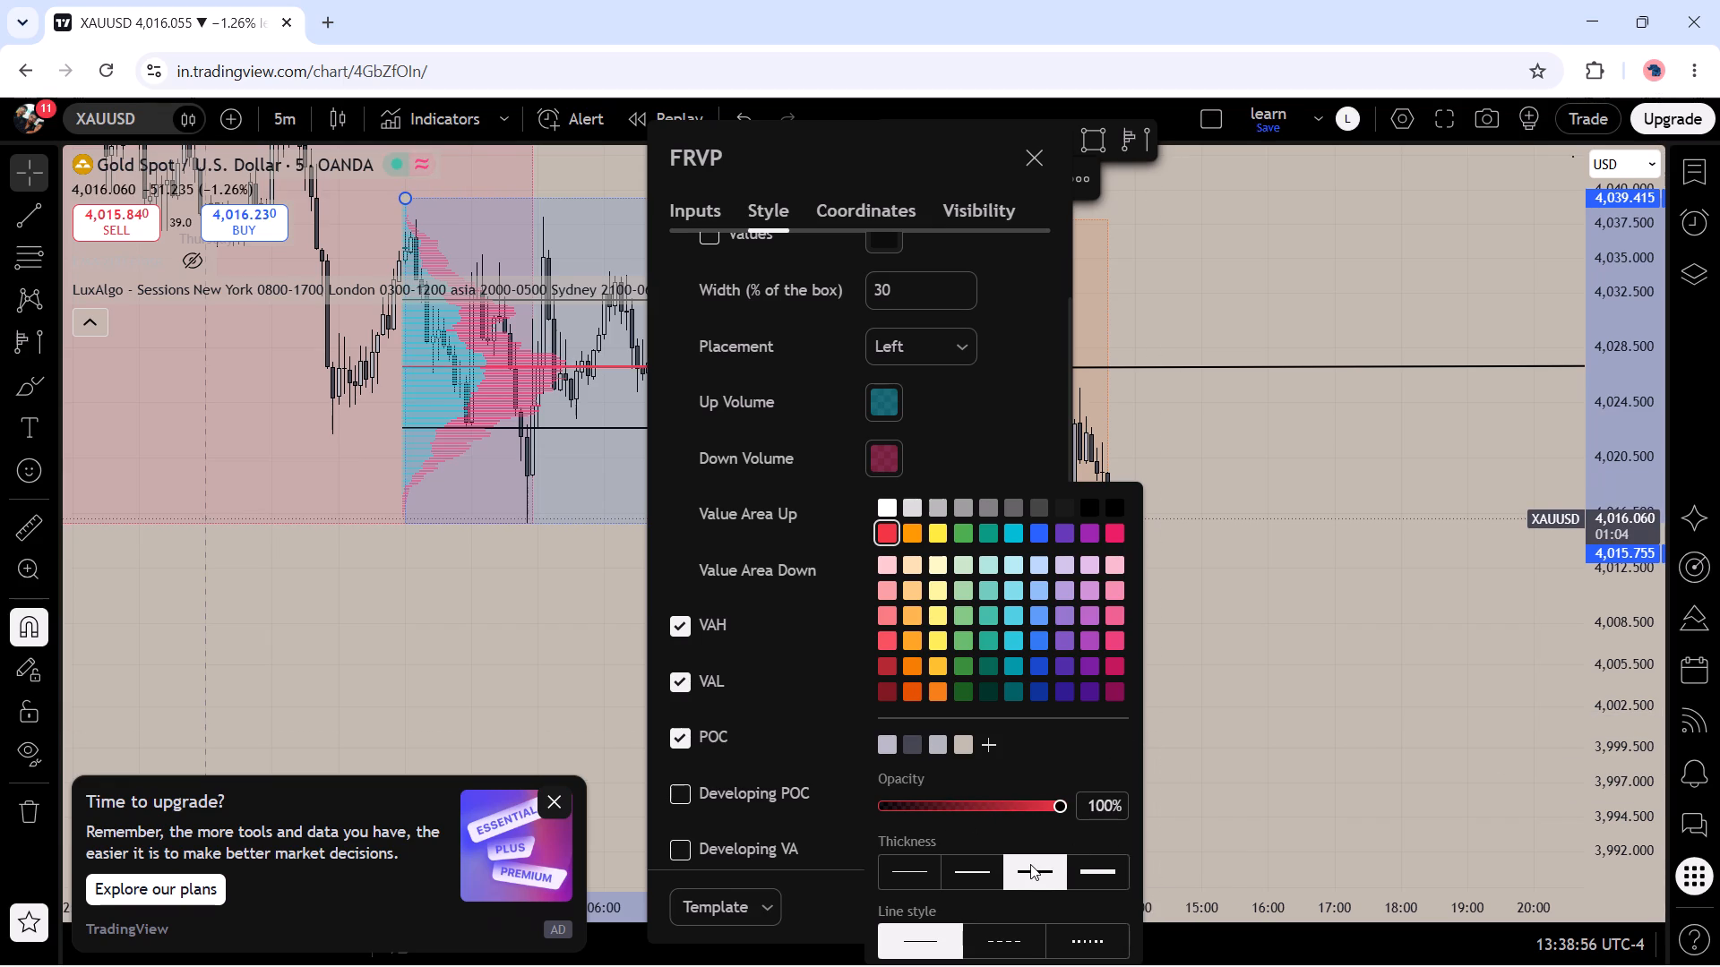
left_click(1405, 634)
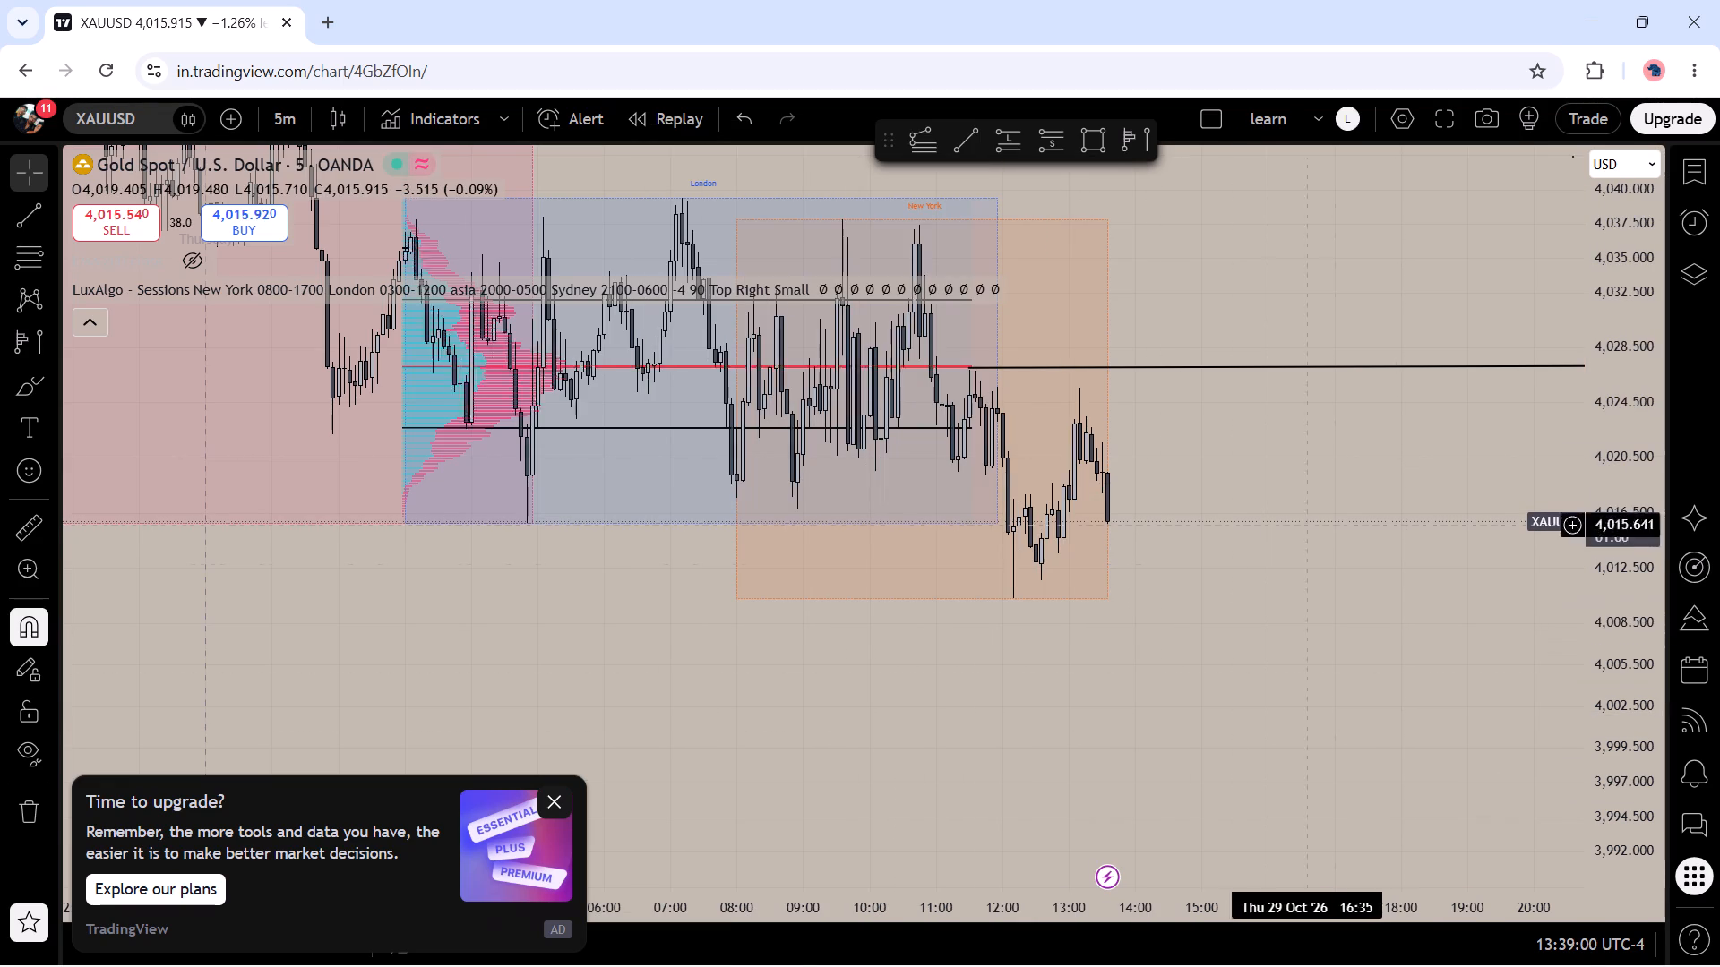
Delete the horizontal trend line that extends the point of control at about 4,027.
left_click(1234, 365)
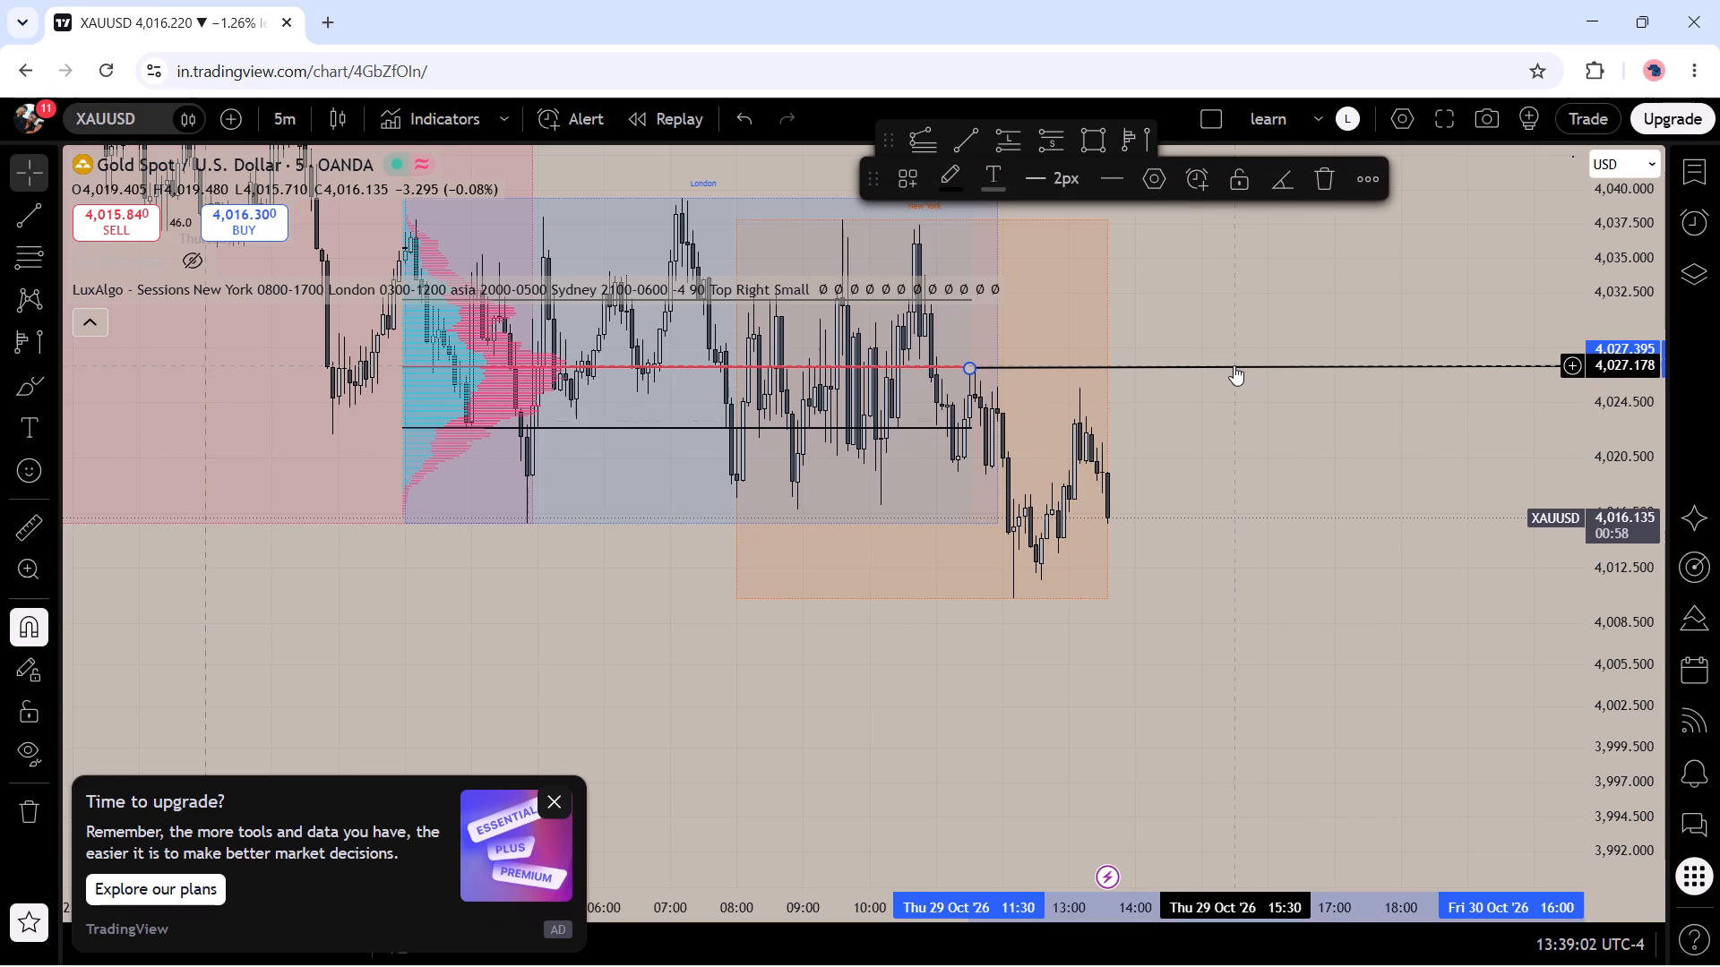
left_click(1329, 180)
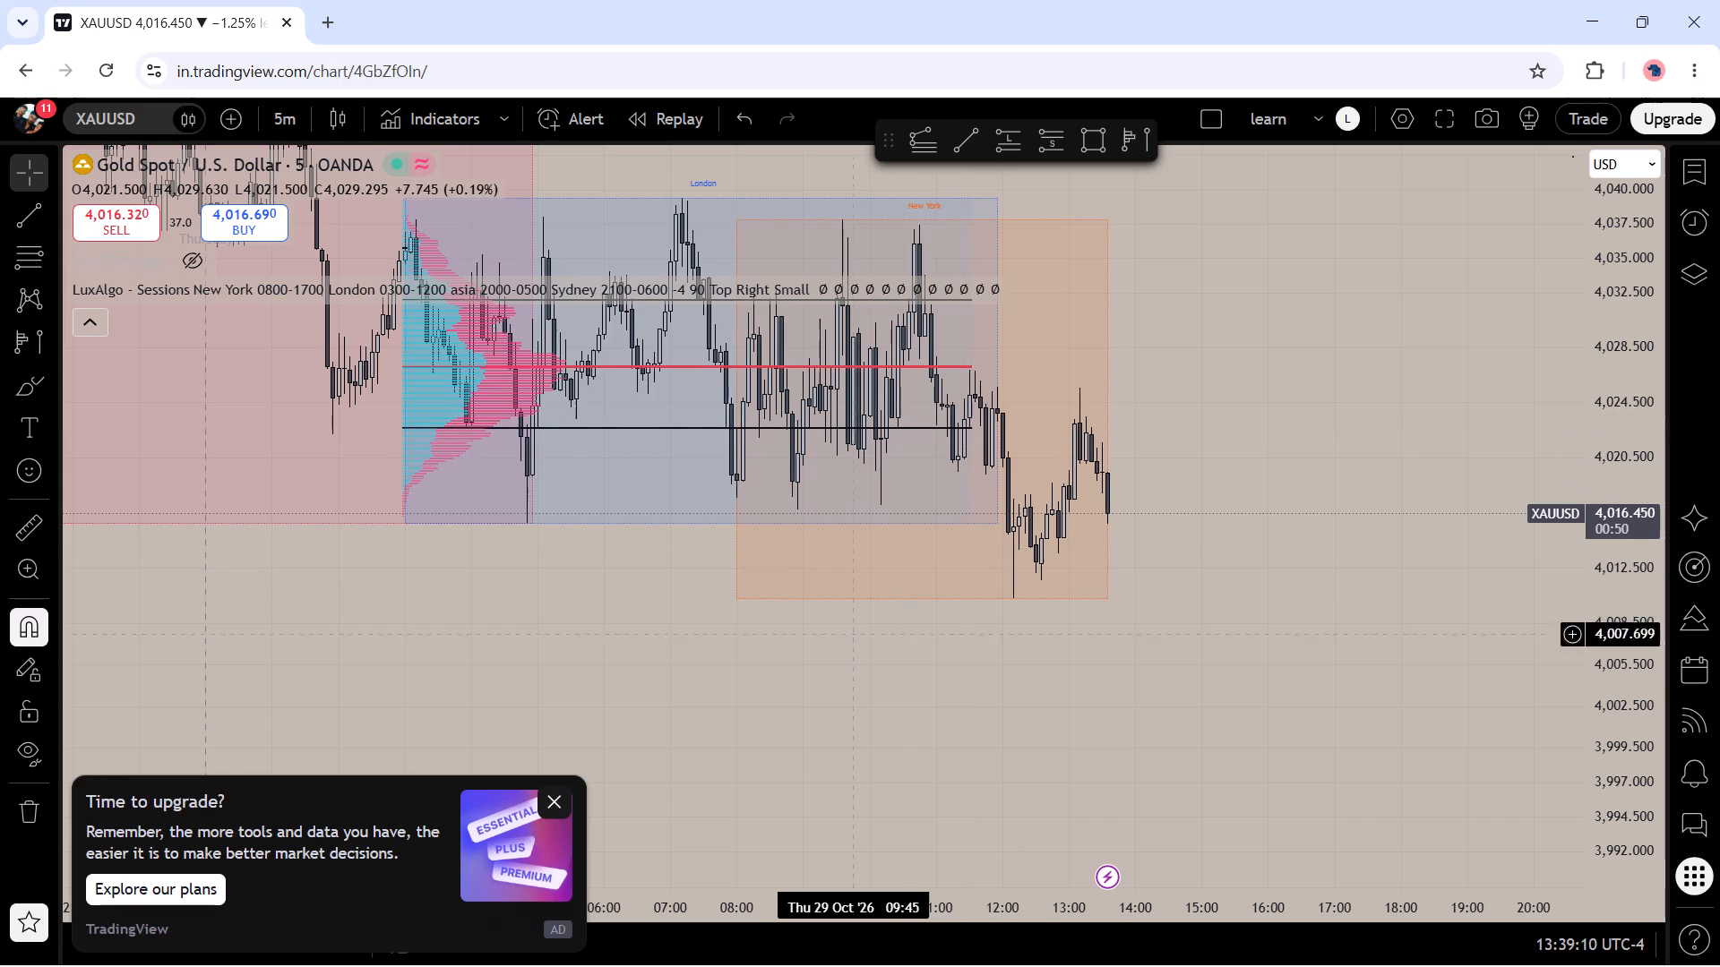
Delete the fixed range volume profile from the London session.
left_click_drag(804, 677, 921, 798)
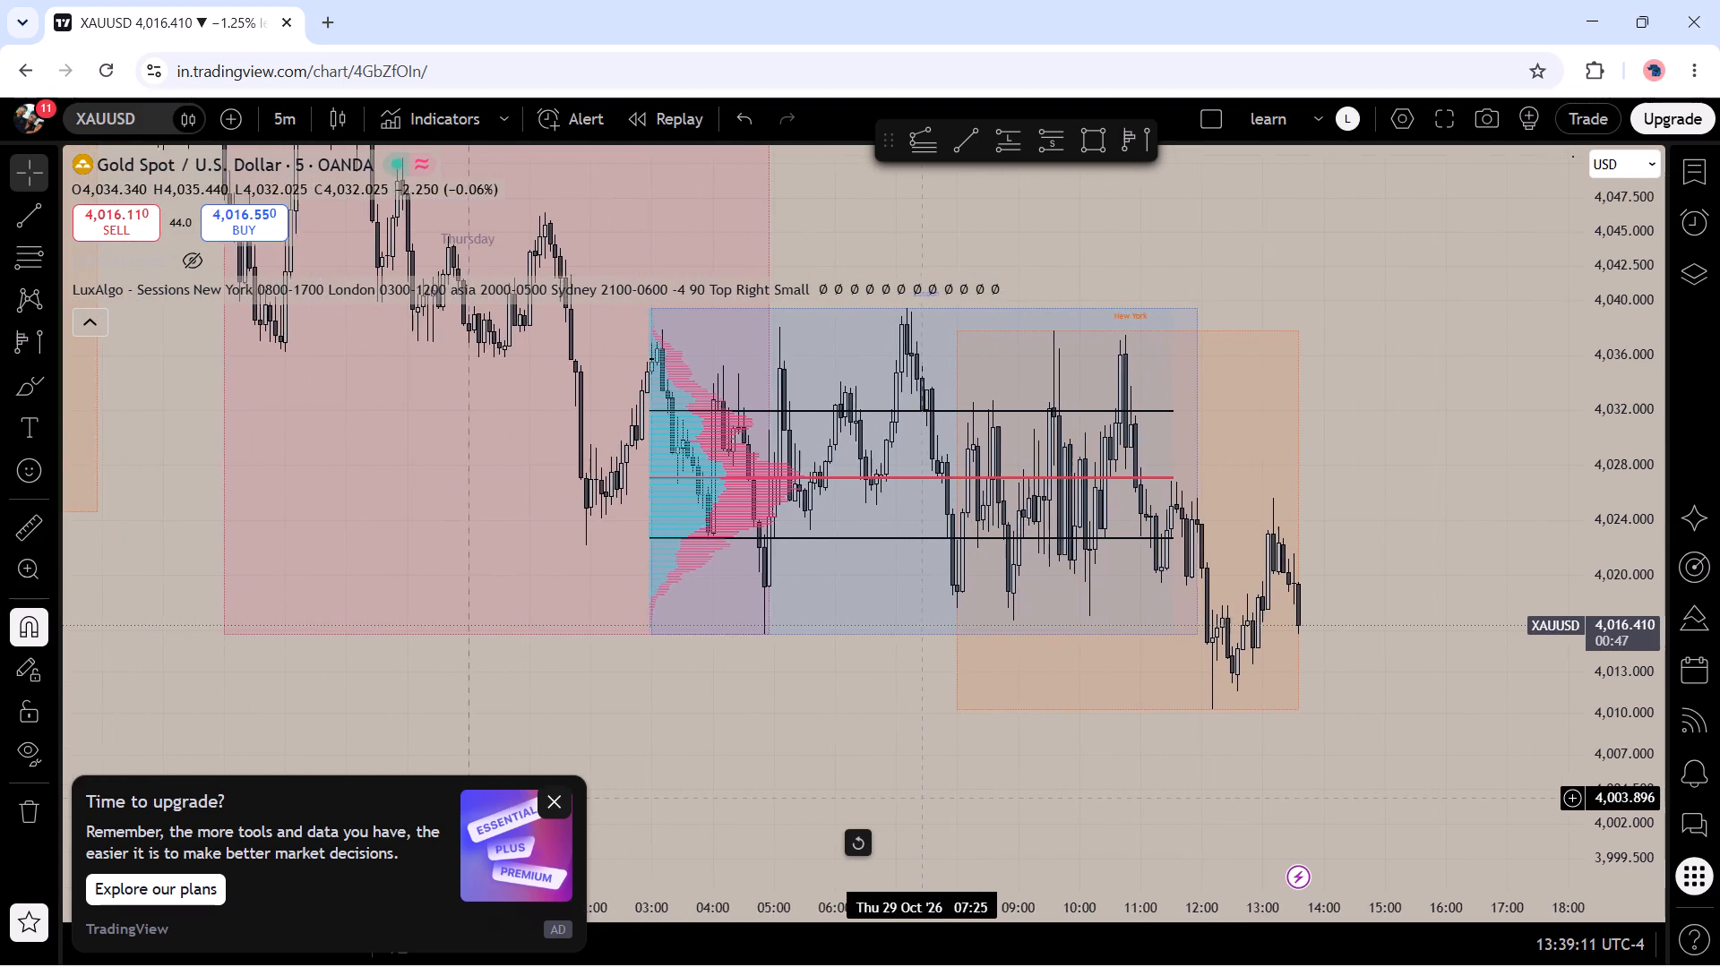
left_click_drag(908, 705, 837, 827)
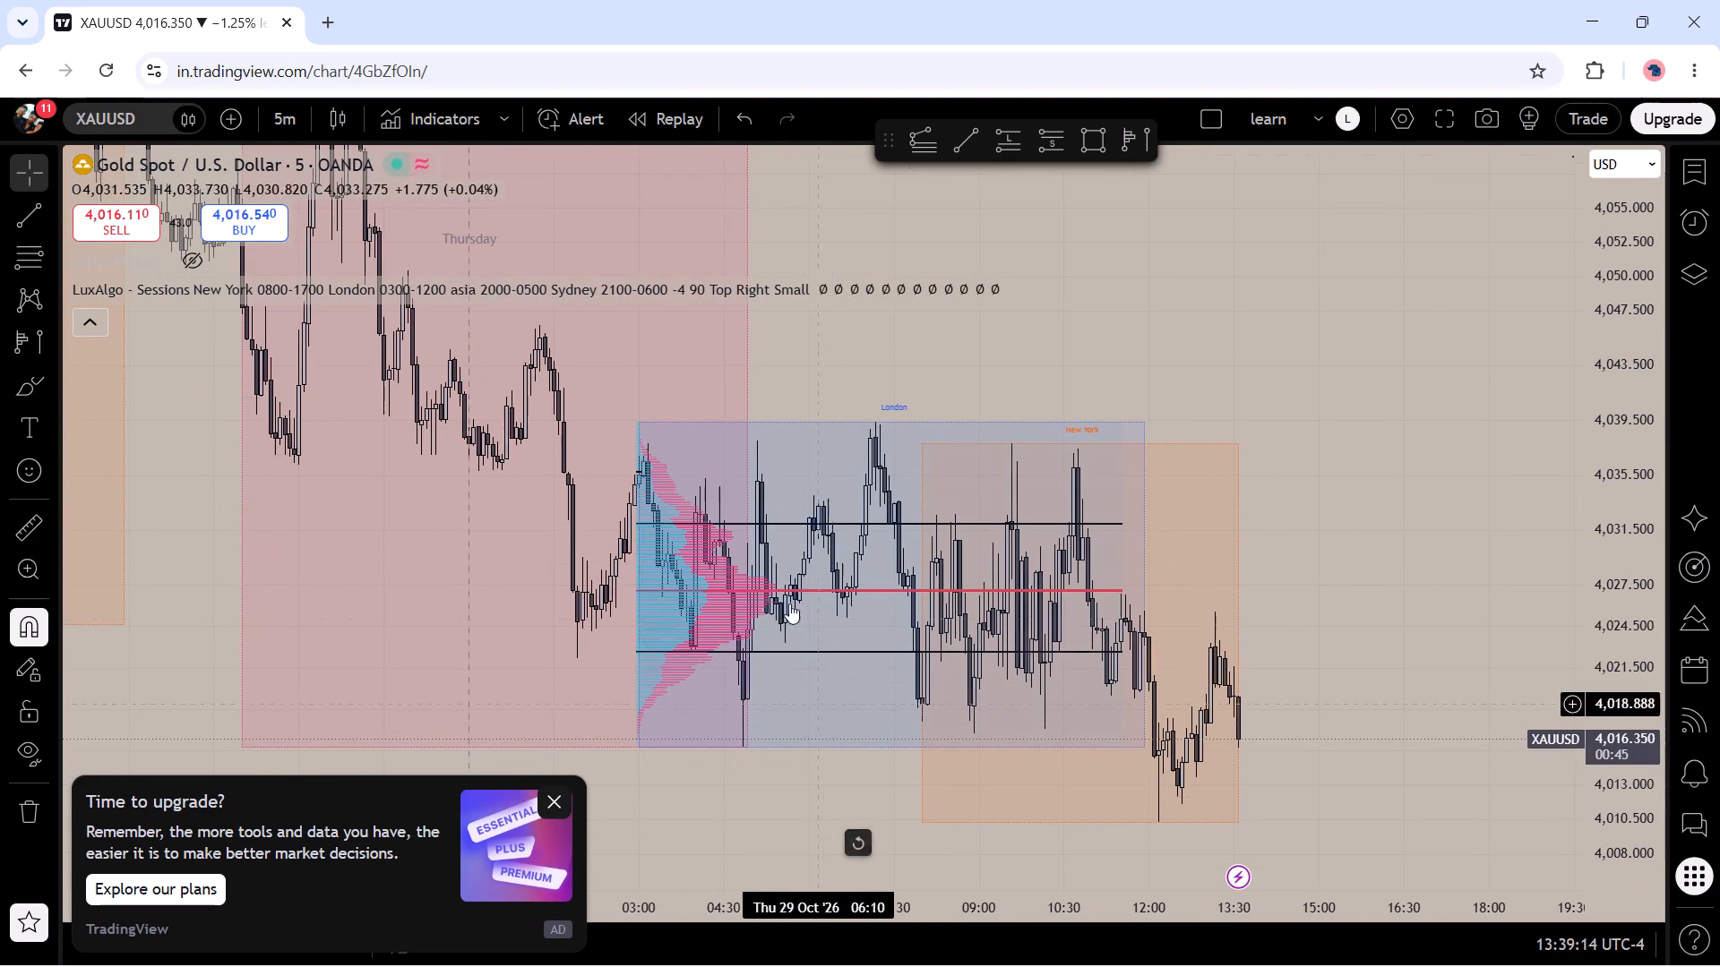
left_click(651, 575)
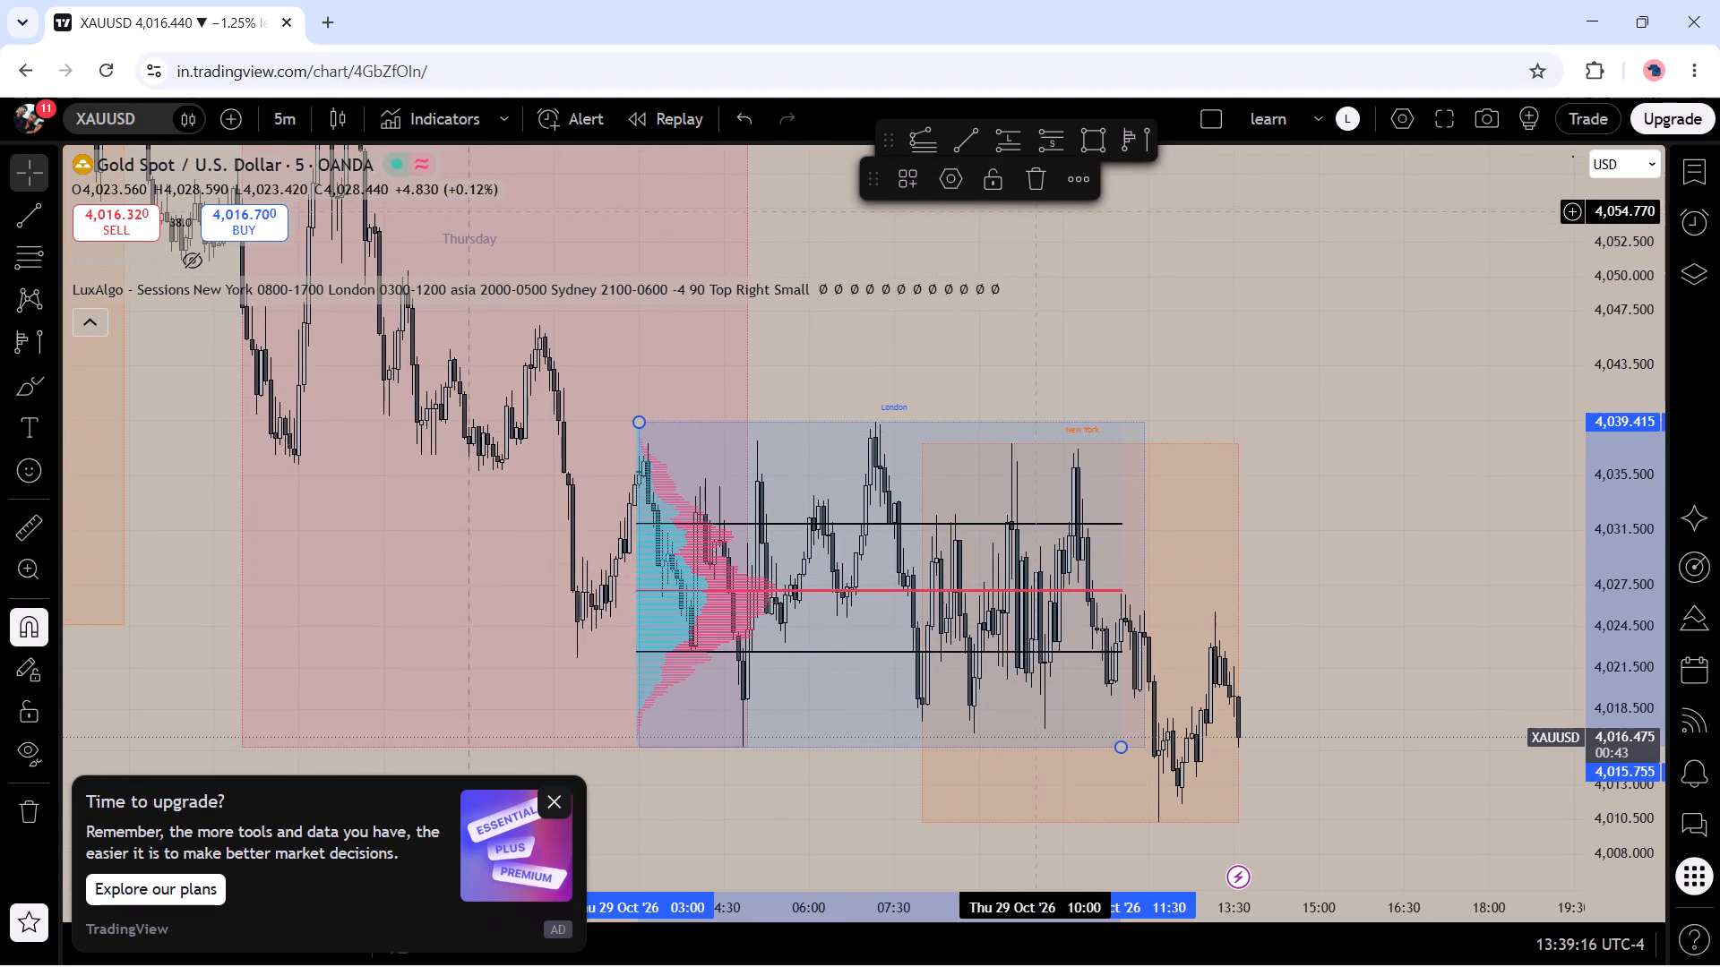
left_click(1040, 189)
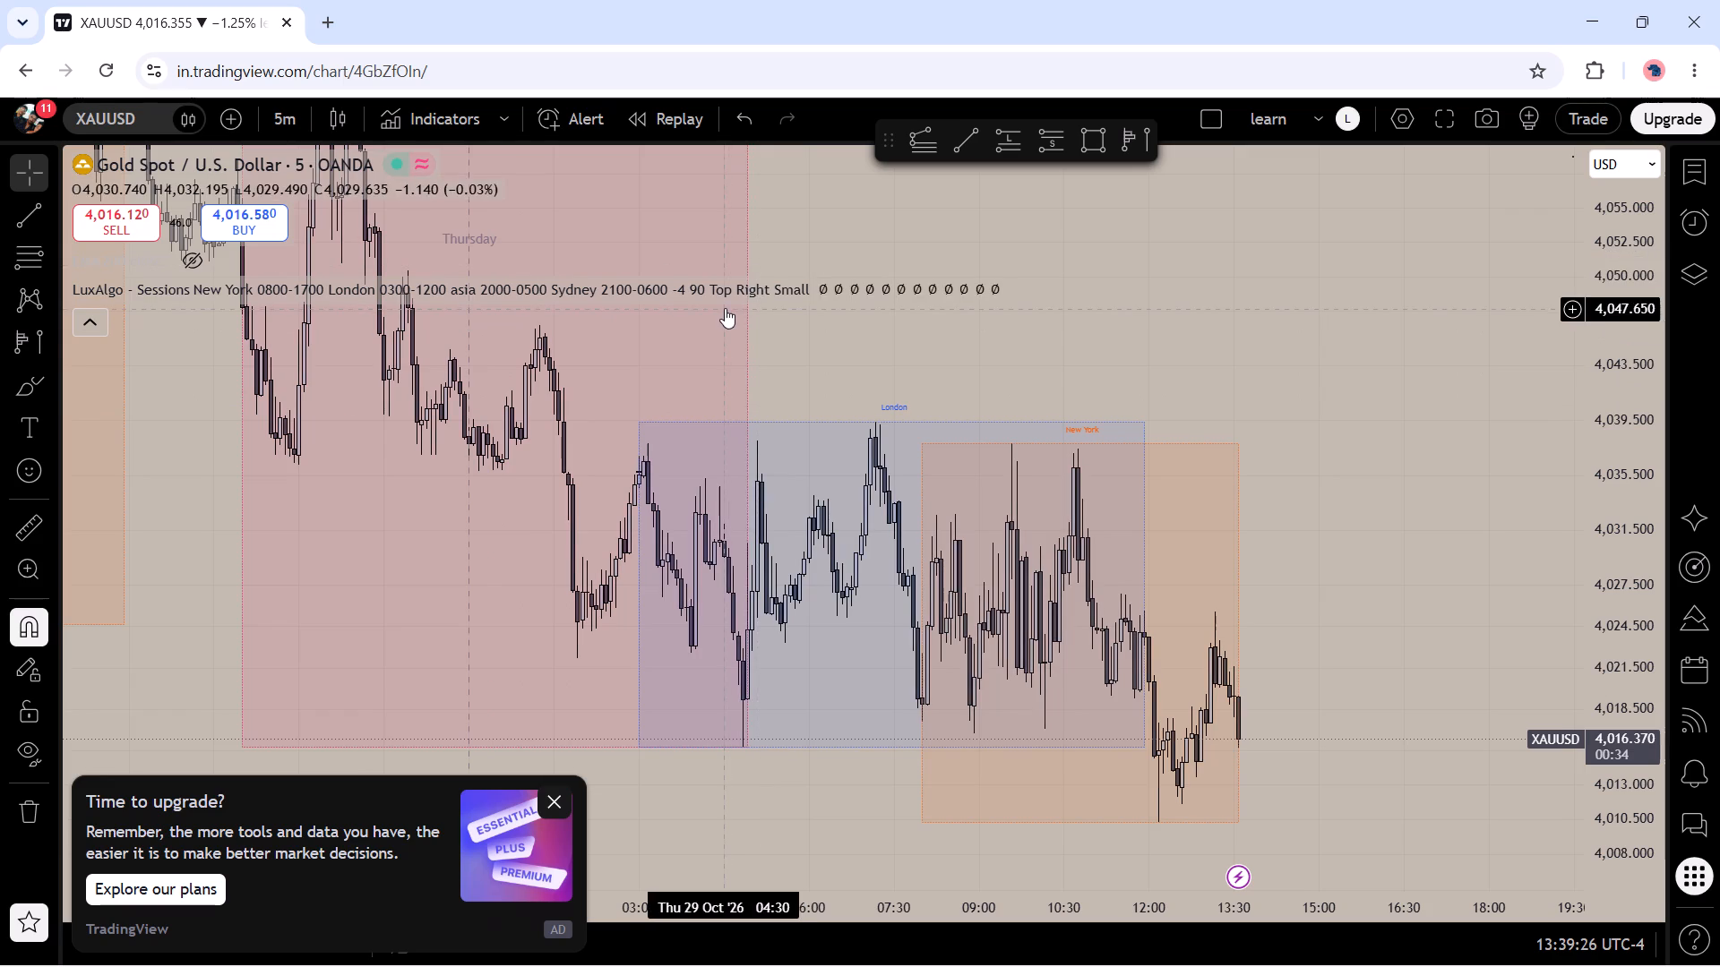
Hide the LuxAlgo Sessions indicator on the chart.
left_click(698, 293)
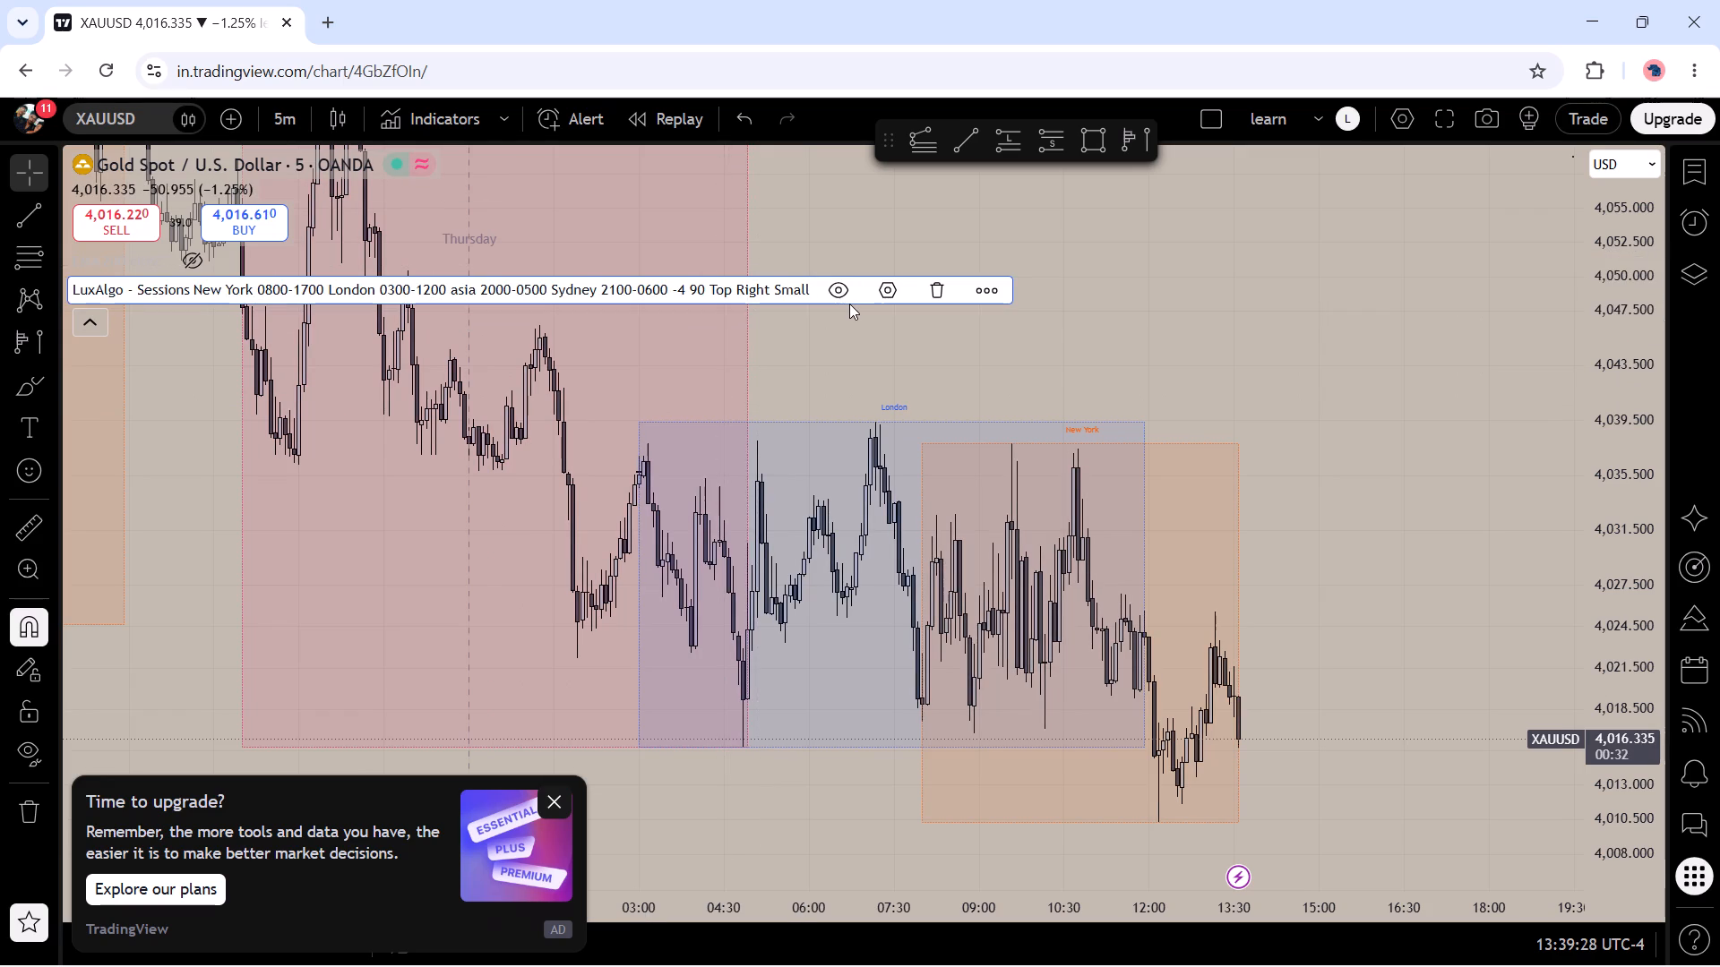
left_click(842, 295)
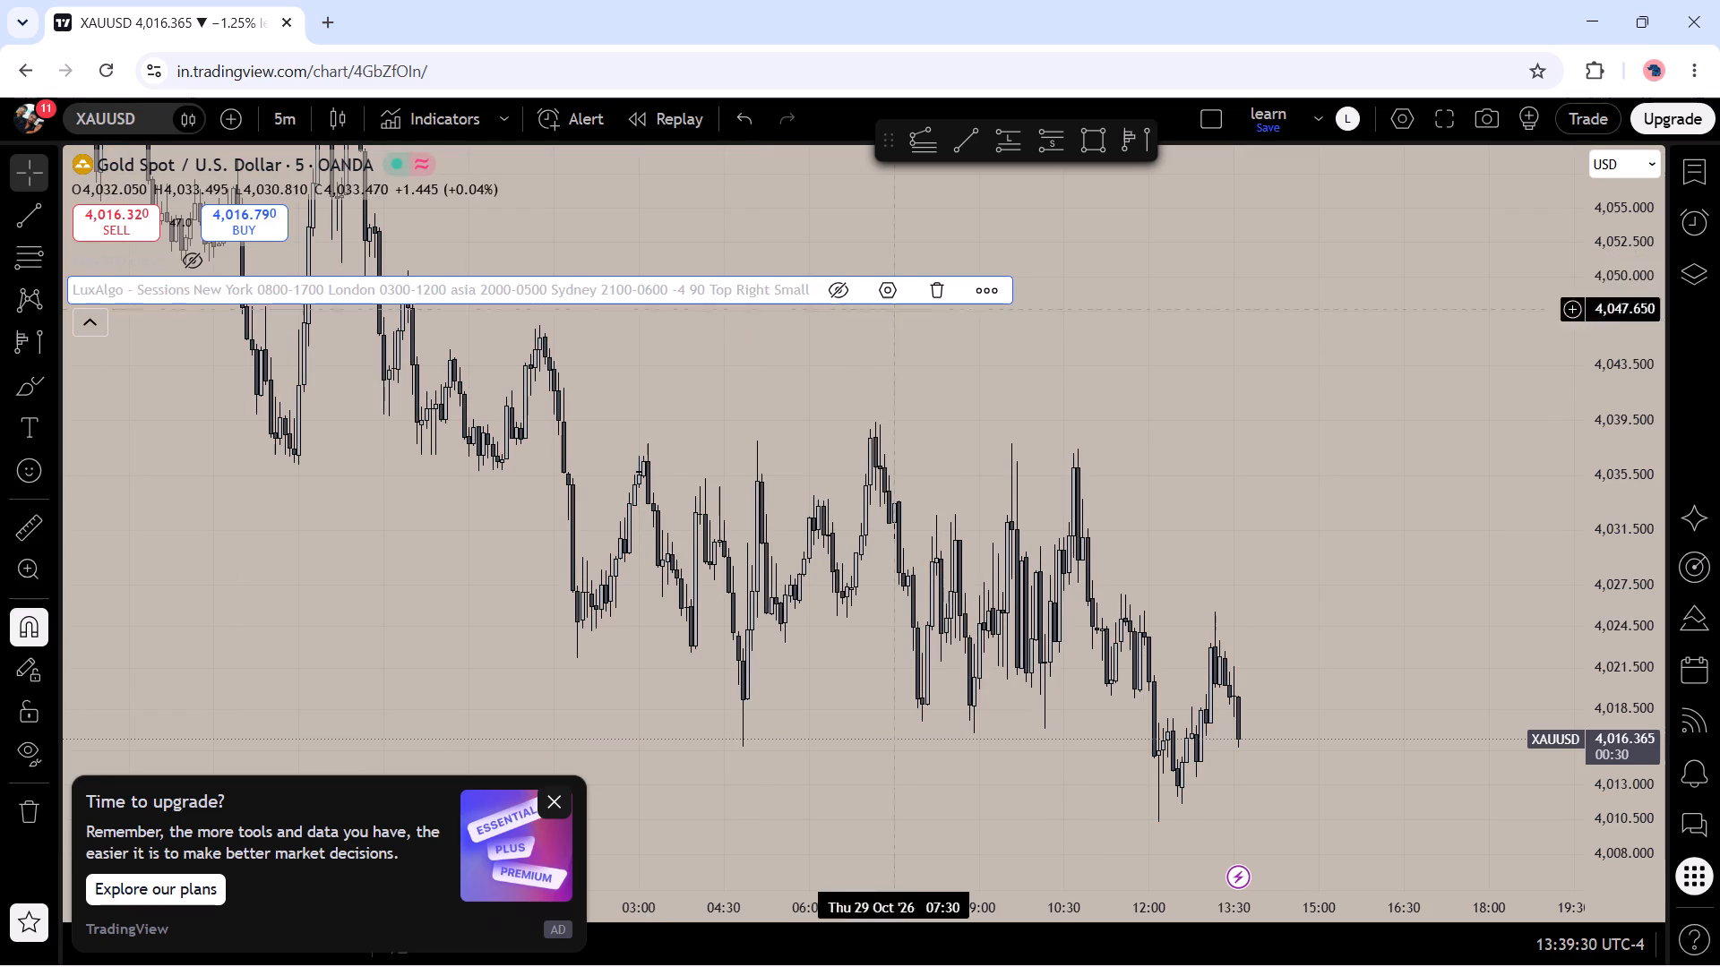
left_click(1150, 378)
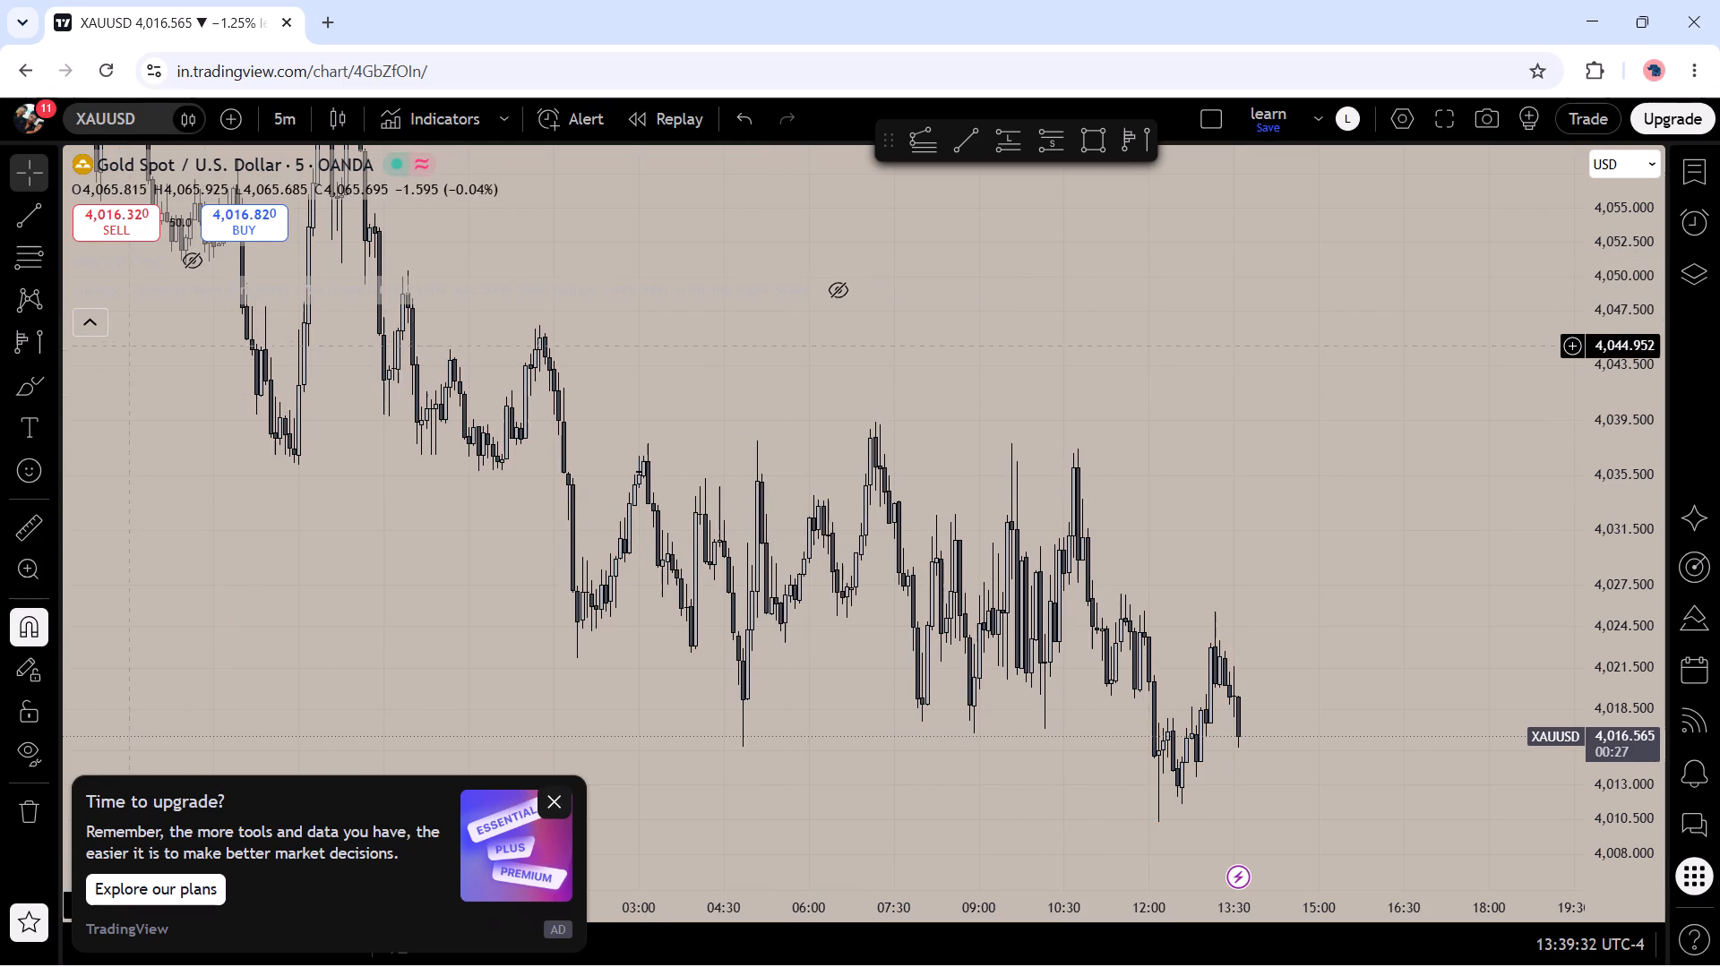
Collapse the indicator legend and dismiss the upgrade advert.
left_click(92, 321)
left_click_drag(1176, 440, 1139, 343)
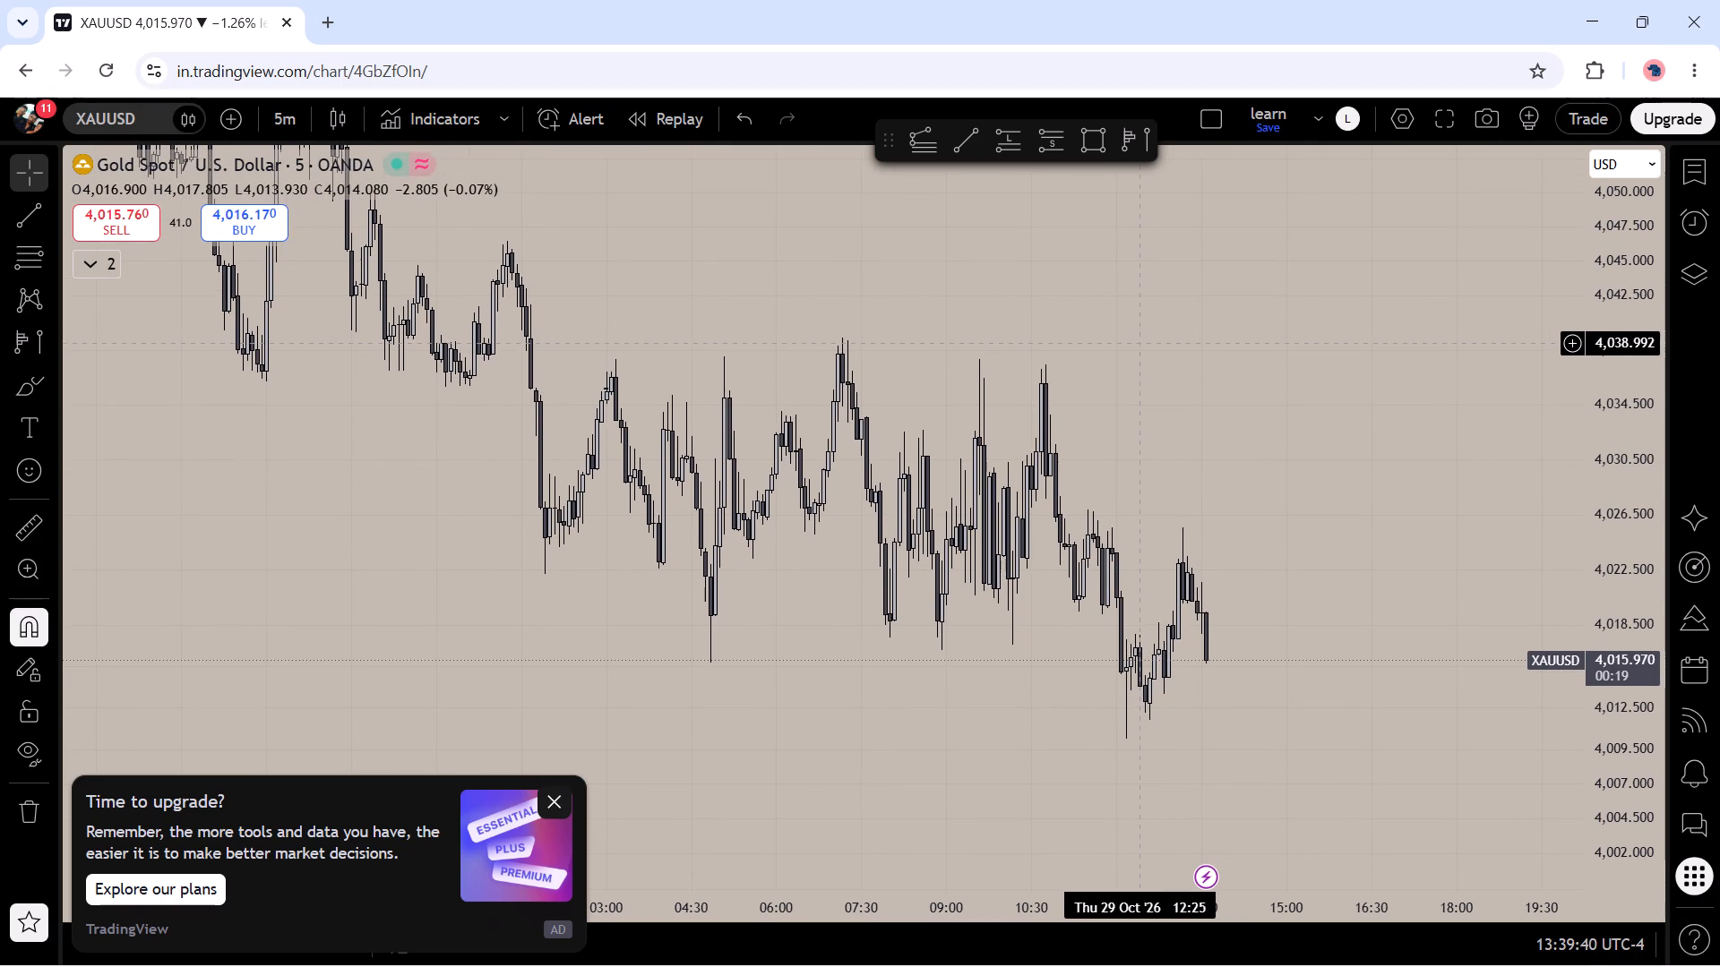
left_click(552, 806)
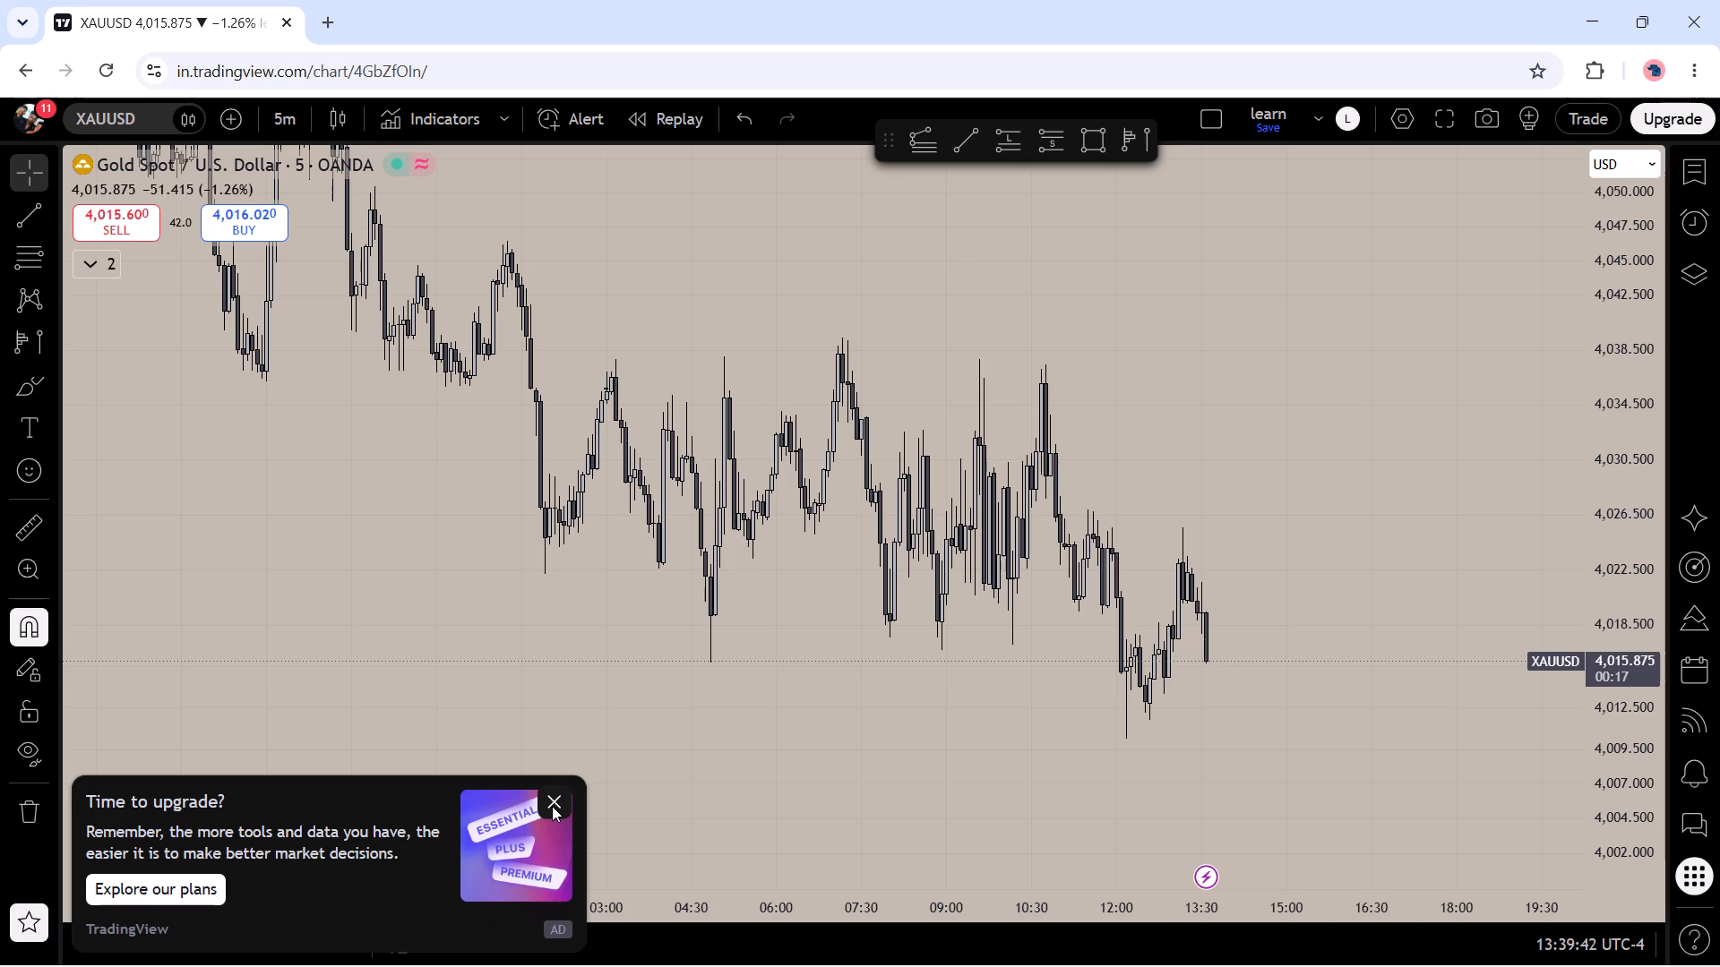
Switch the XAUUSD chart from the 5-minute to the 30-minute timeframe.
left_click_drag(801, 757, 835, 836)
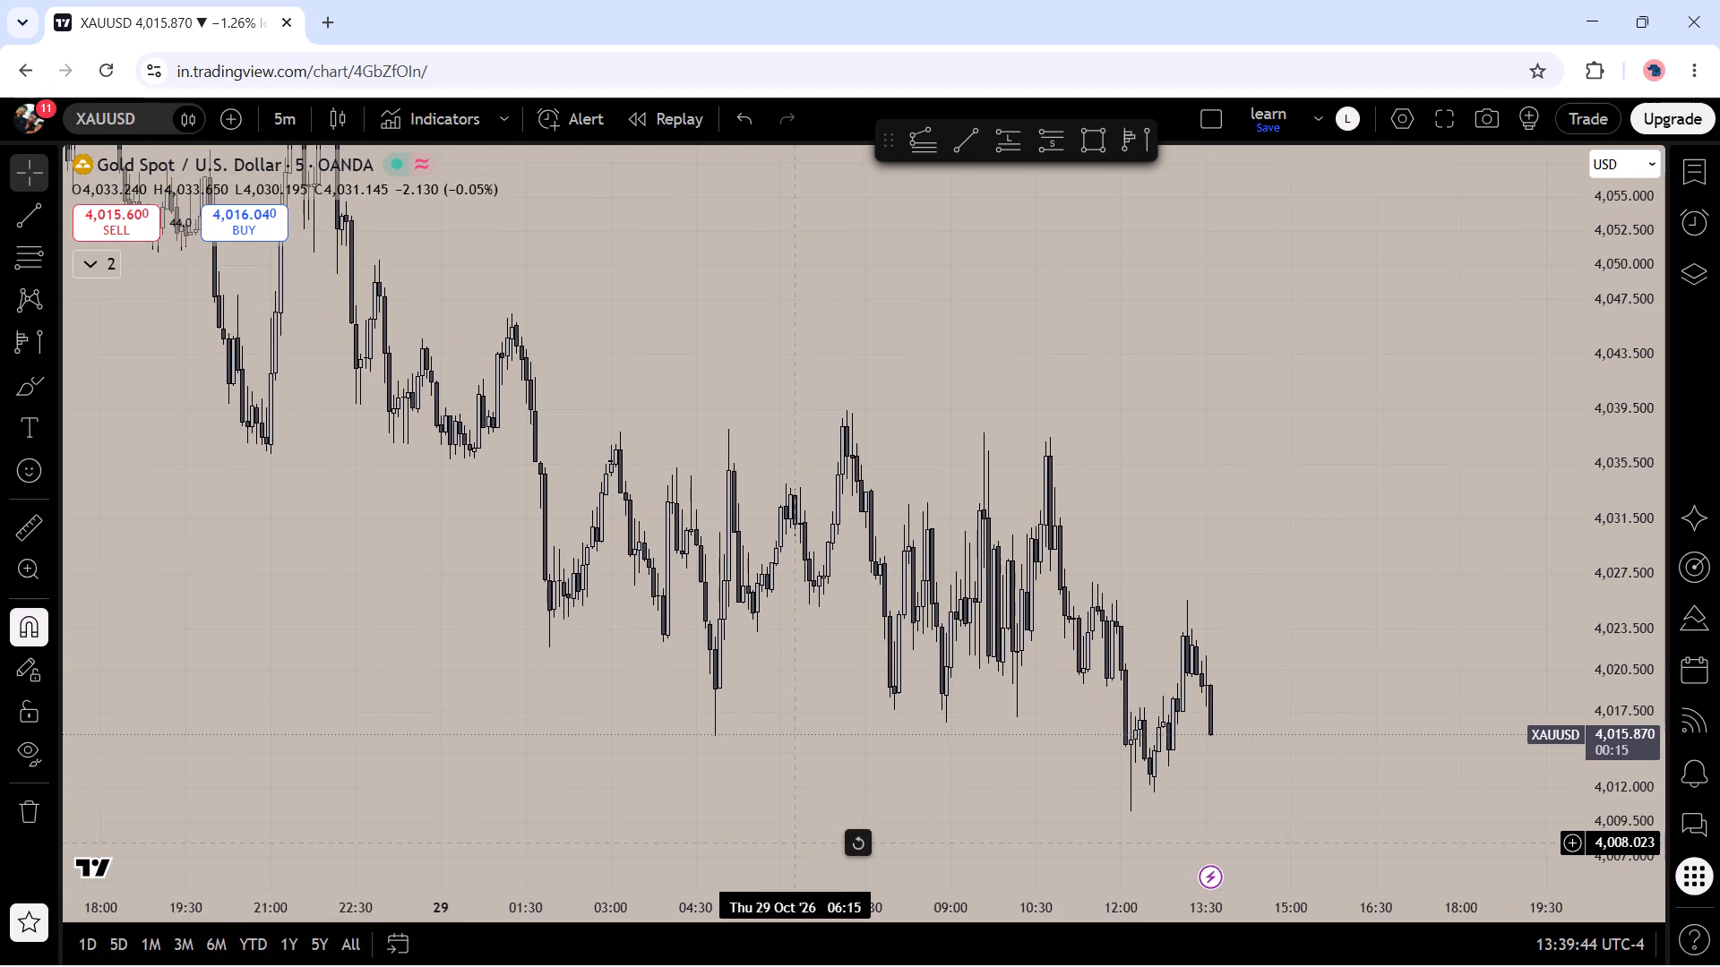
left_click_drag(835, 836, 866, 826)
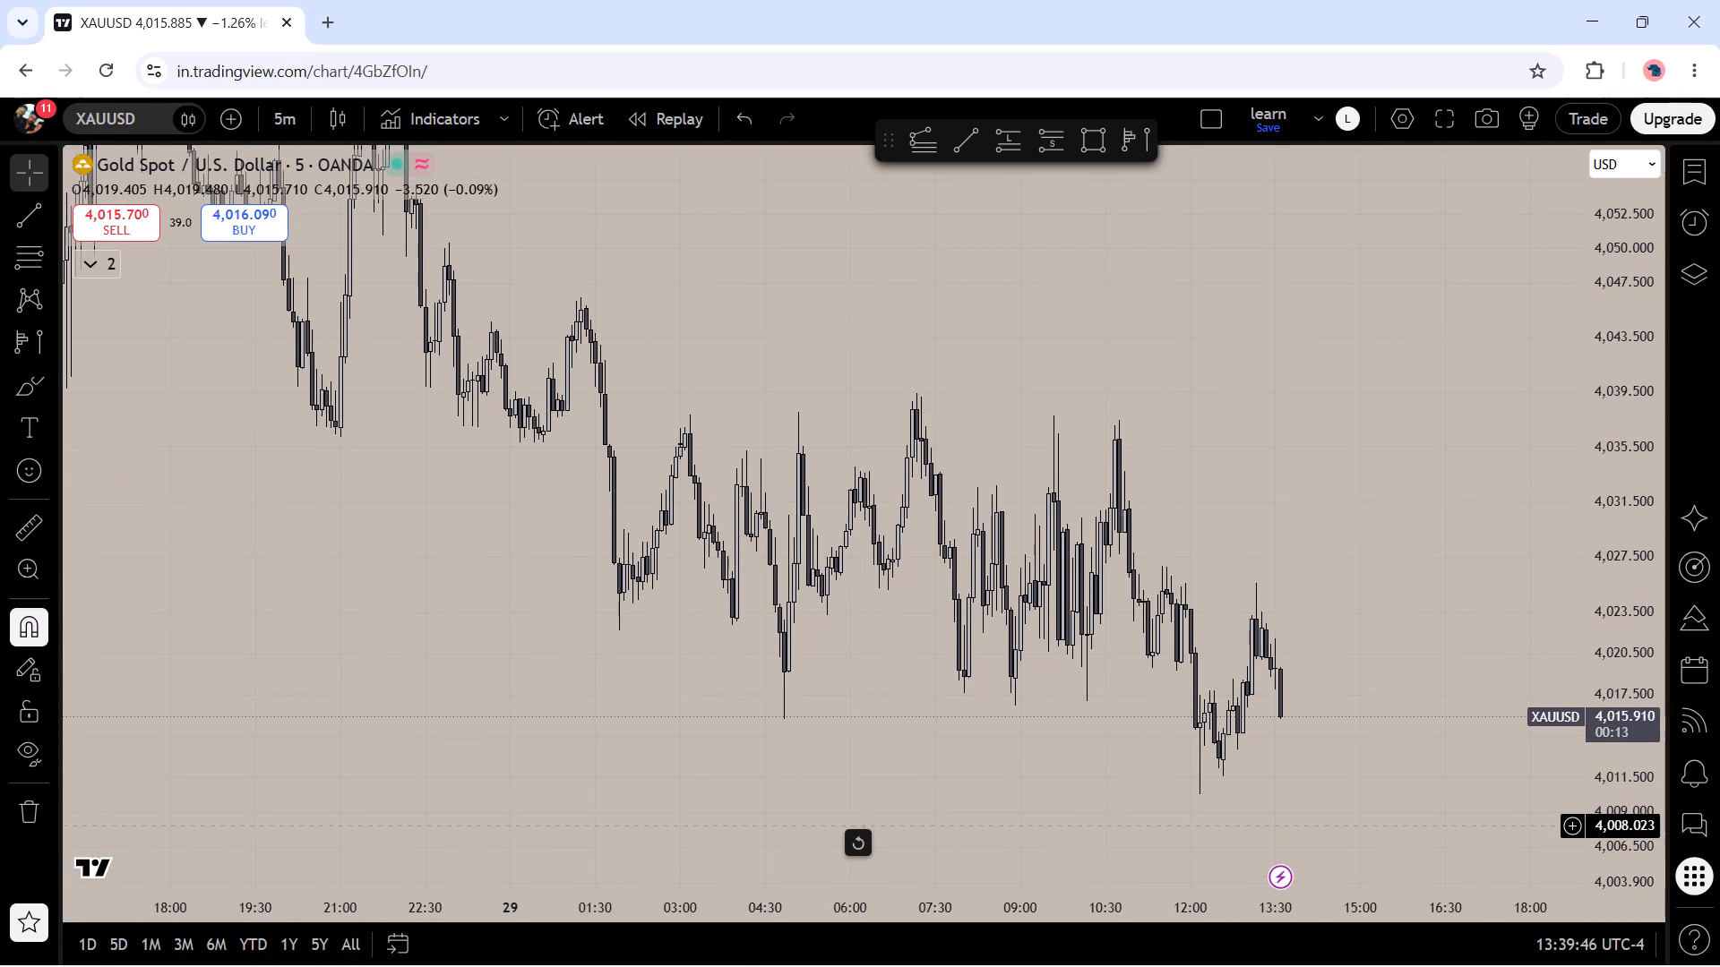
left_click(289, 120)
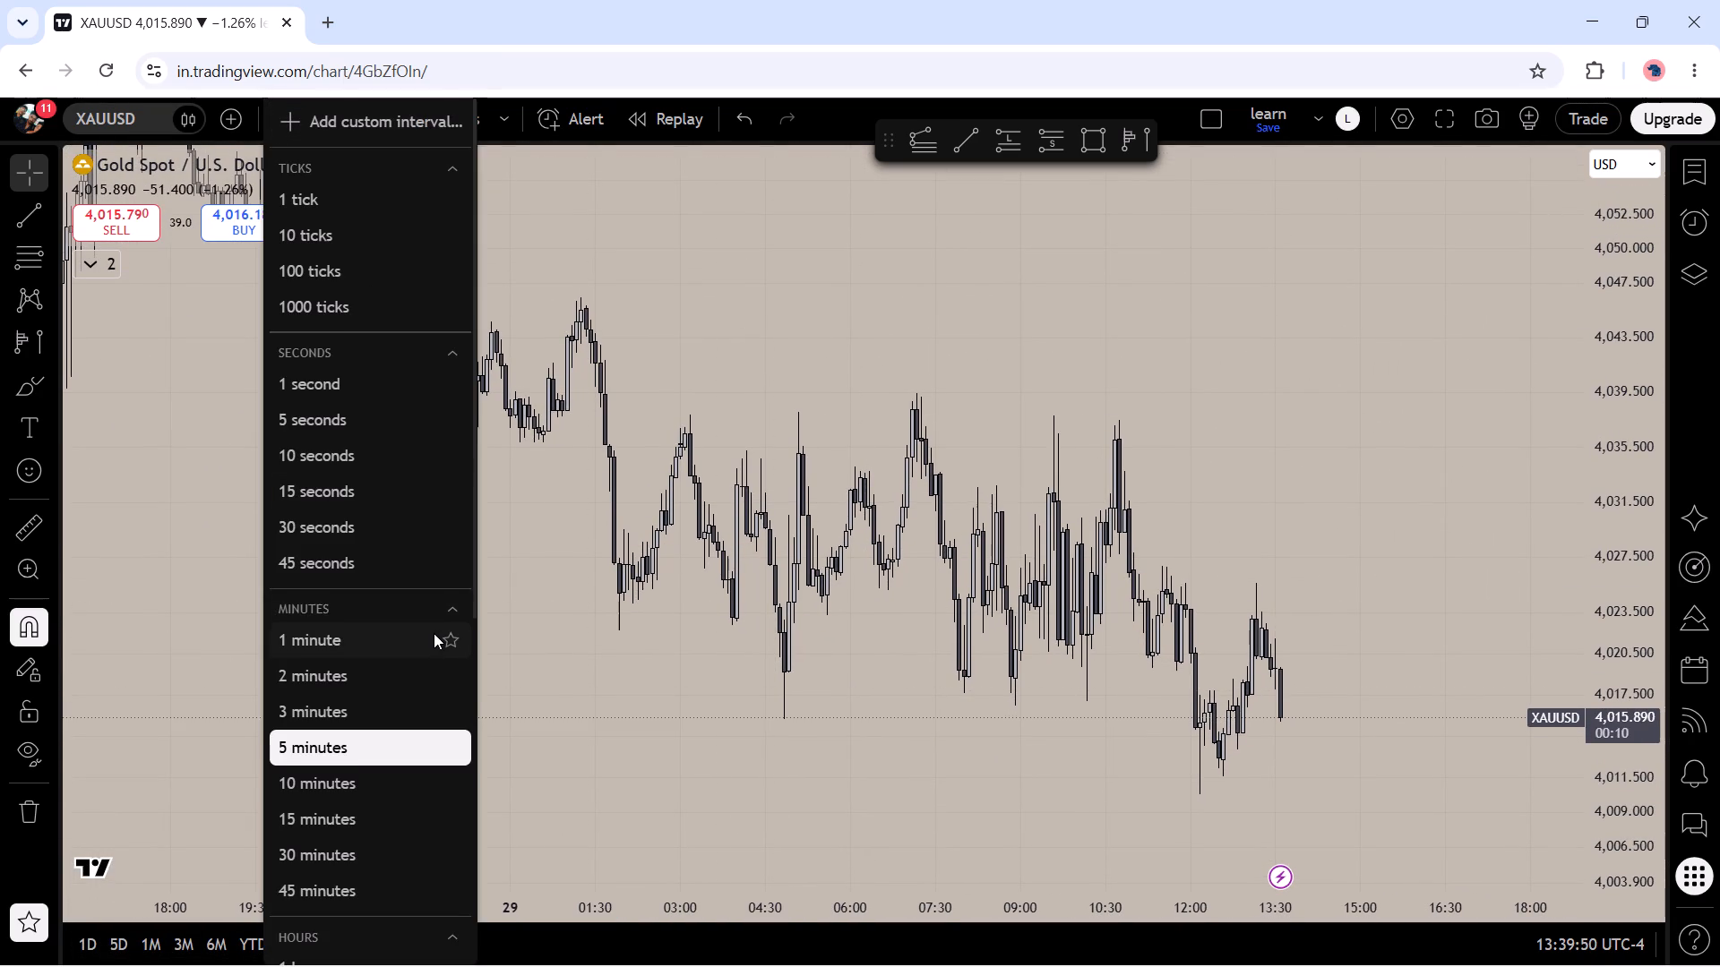
scroll(434, 633, "down", 2)
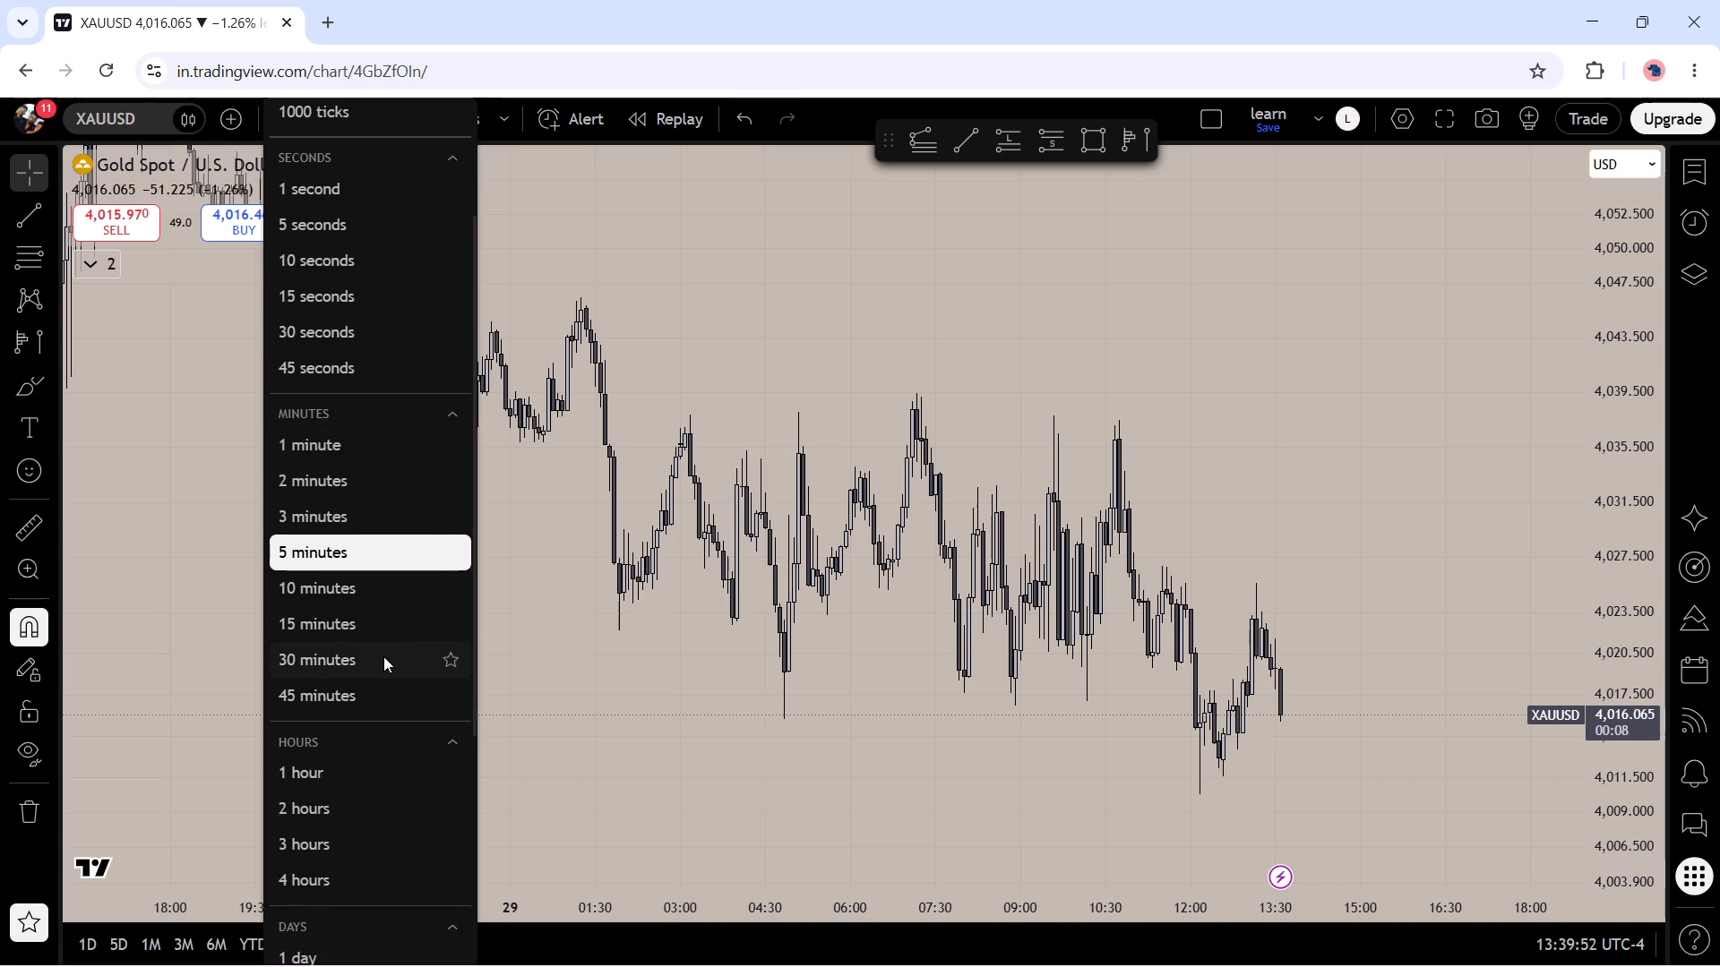
left_click(383, 656)
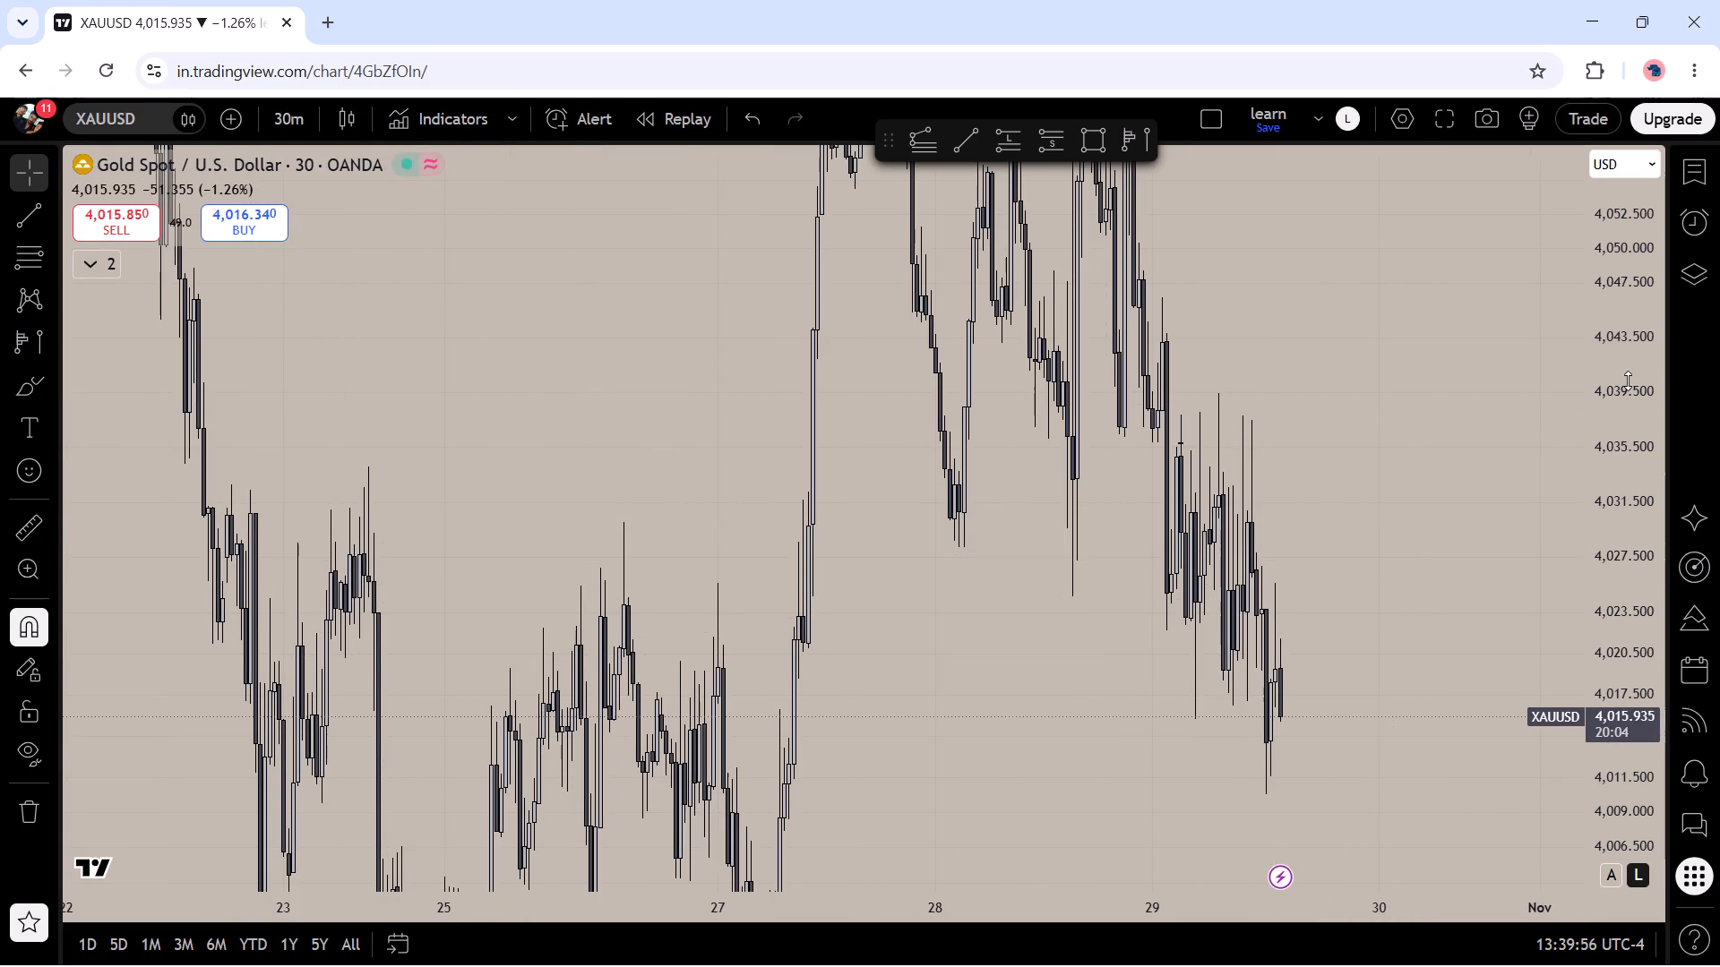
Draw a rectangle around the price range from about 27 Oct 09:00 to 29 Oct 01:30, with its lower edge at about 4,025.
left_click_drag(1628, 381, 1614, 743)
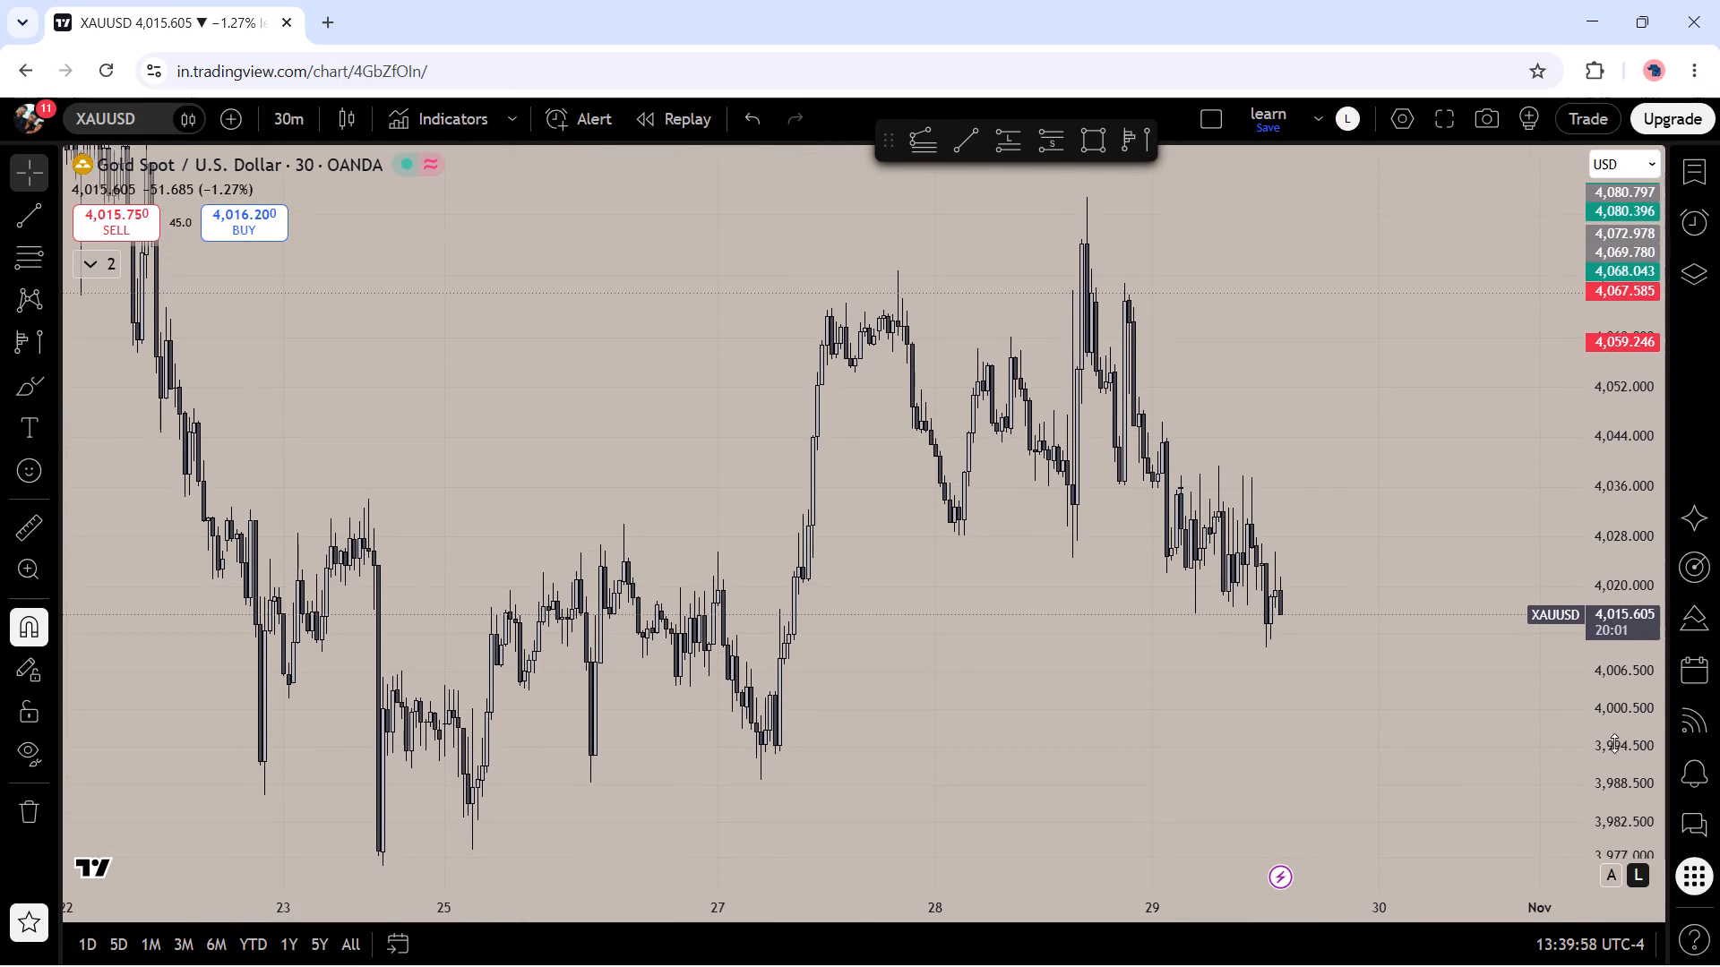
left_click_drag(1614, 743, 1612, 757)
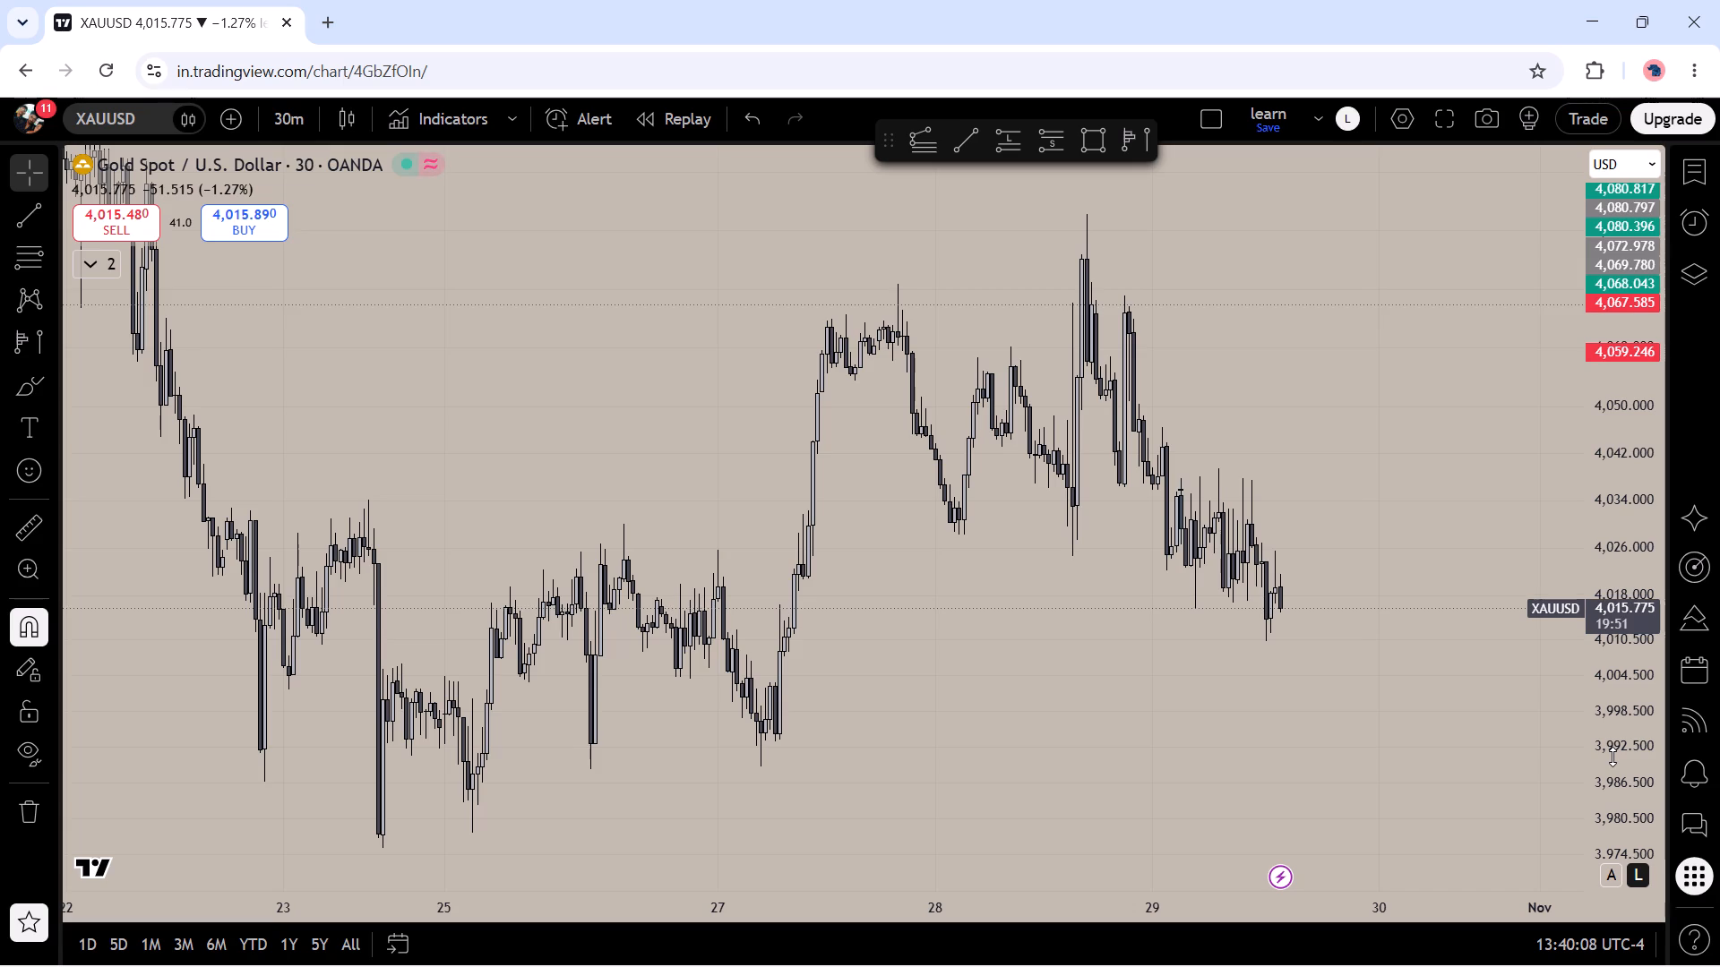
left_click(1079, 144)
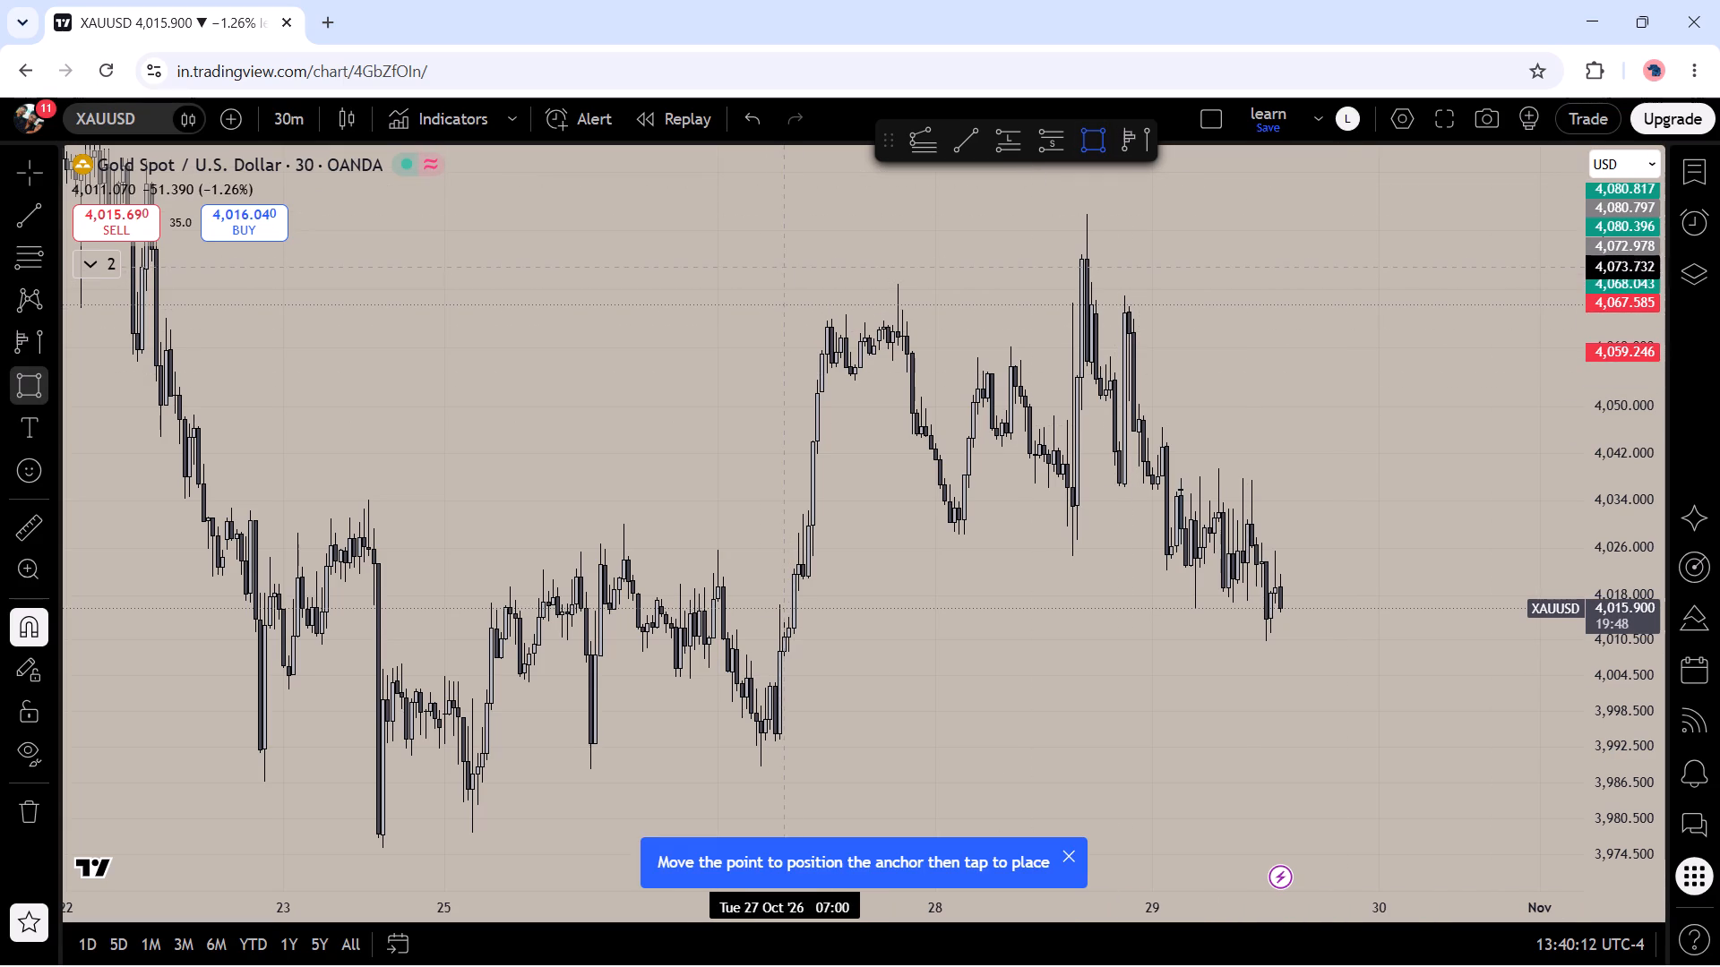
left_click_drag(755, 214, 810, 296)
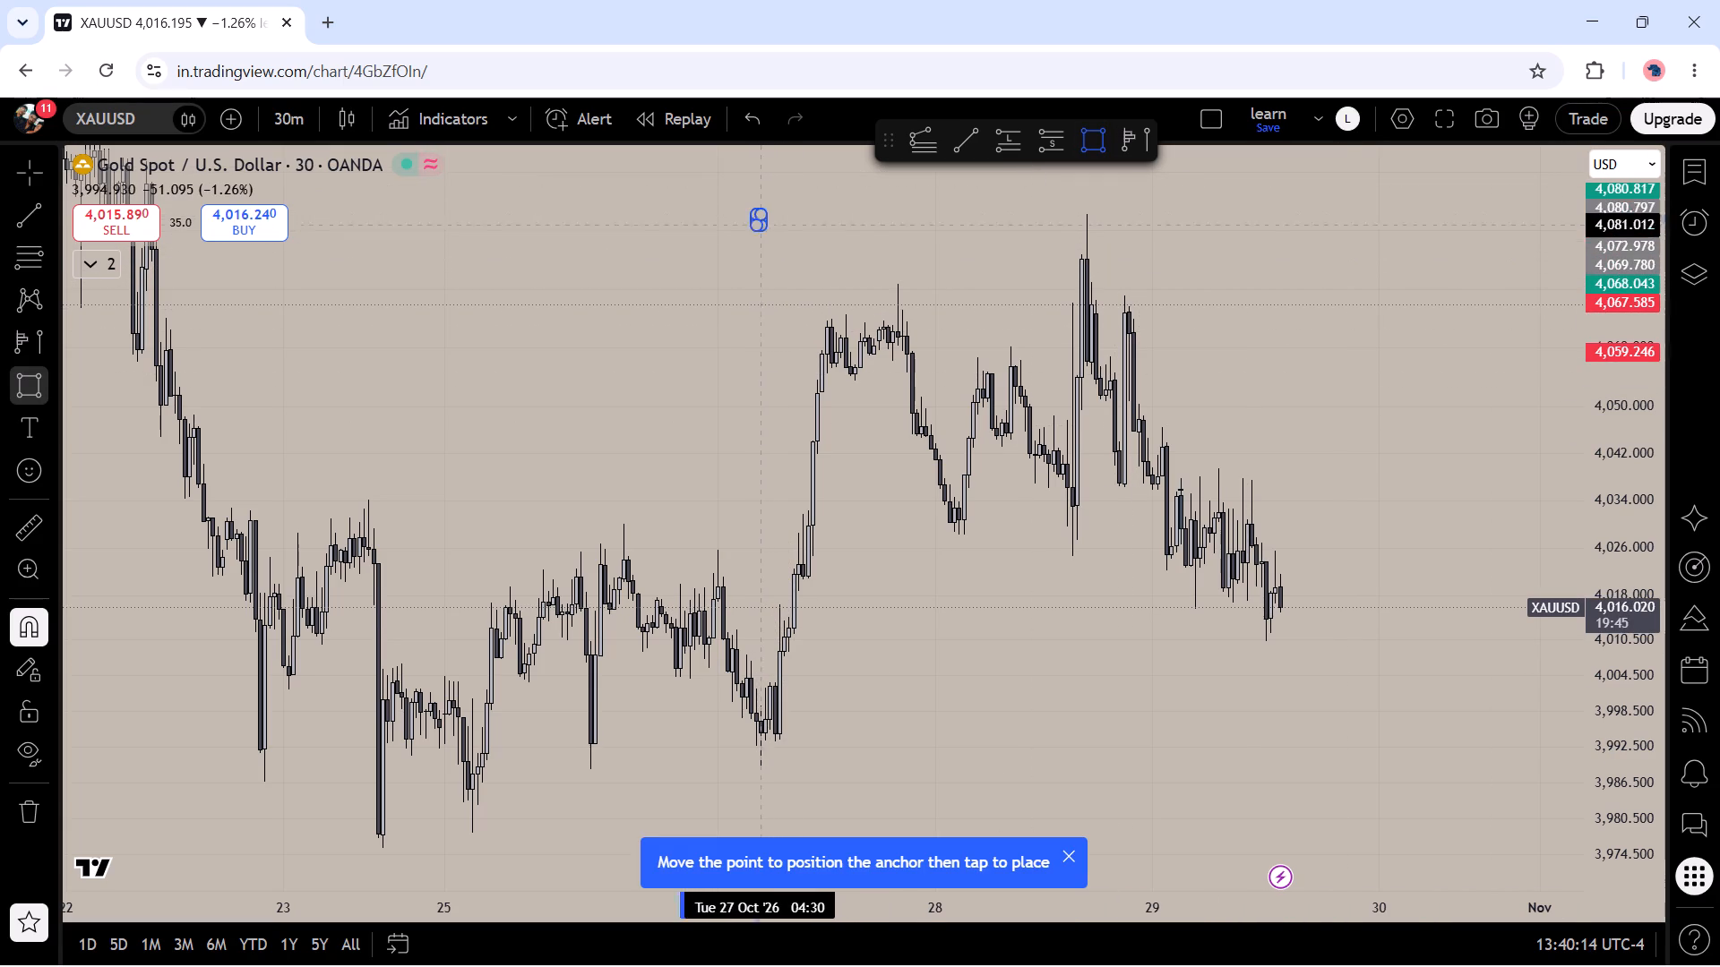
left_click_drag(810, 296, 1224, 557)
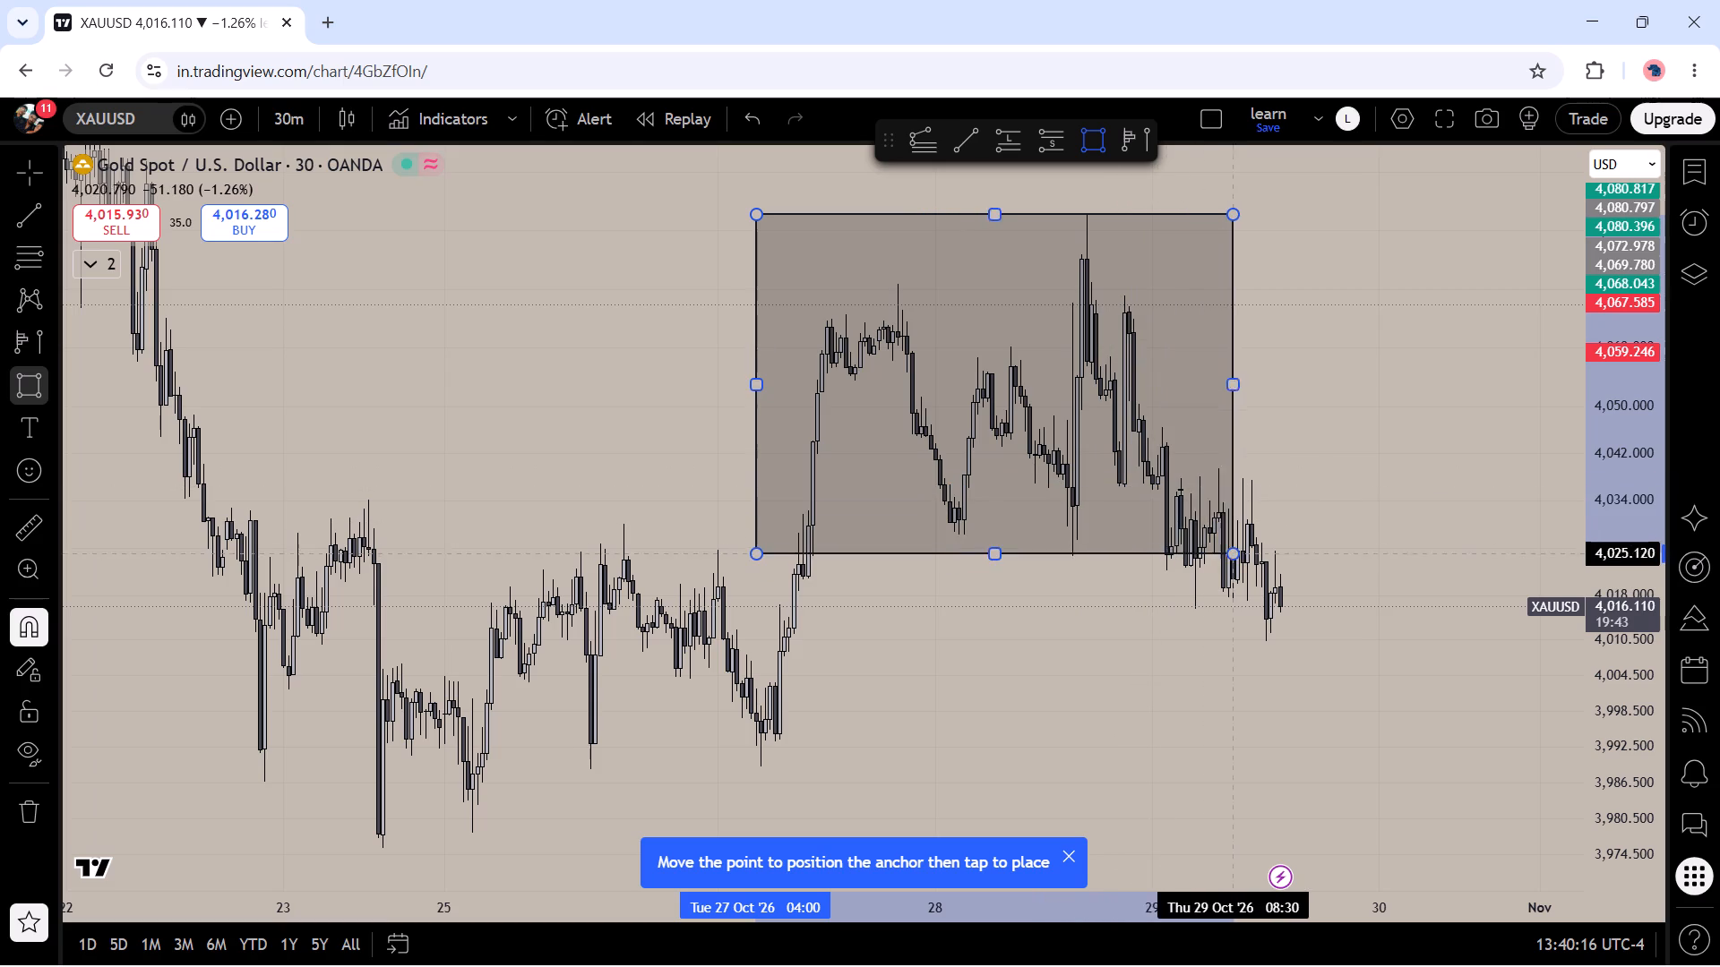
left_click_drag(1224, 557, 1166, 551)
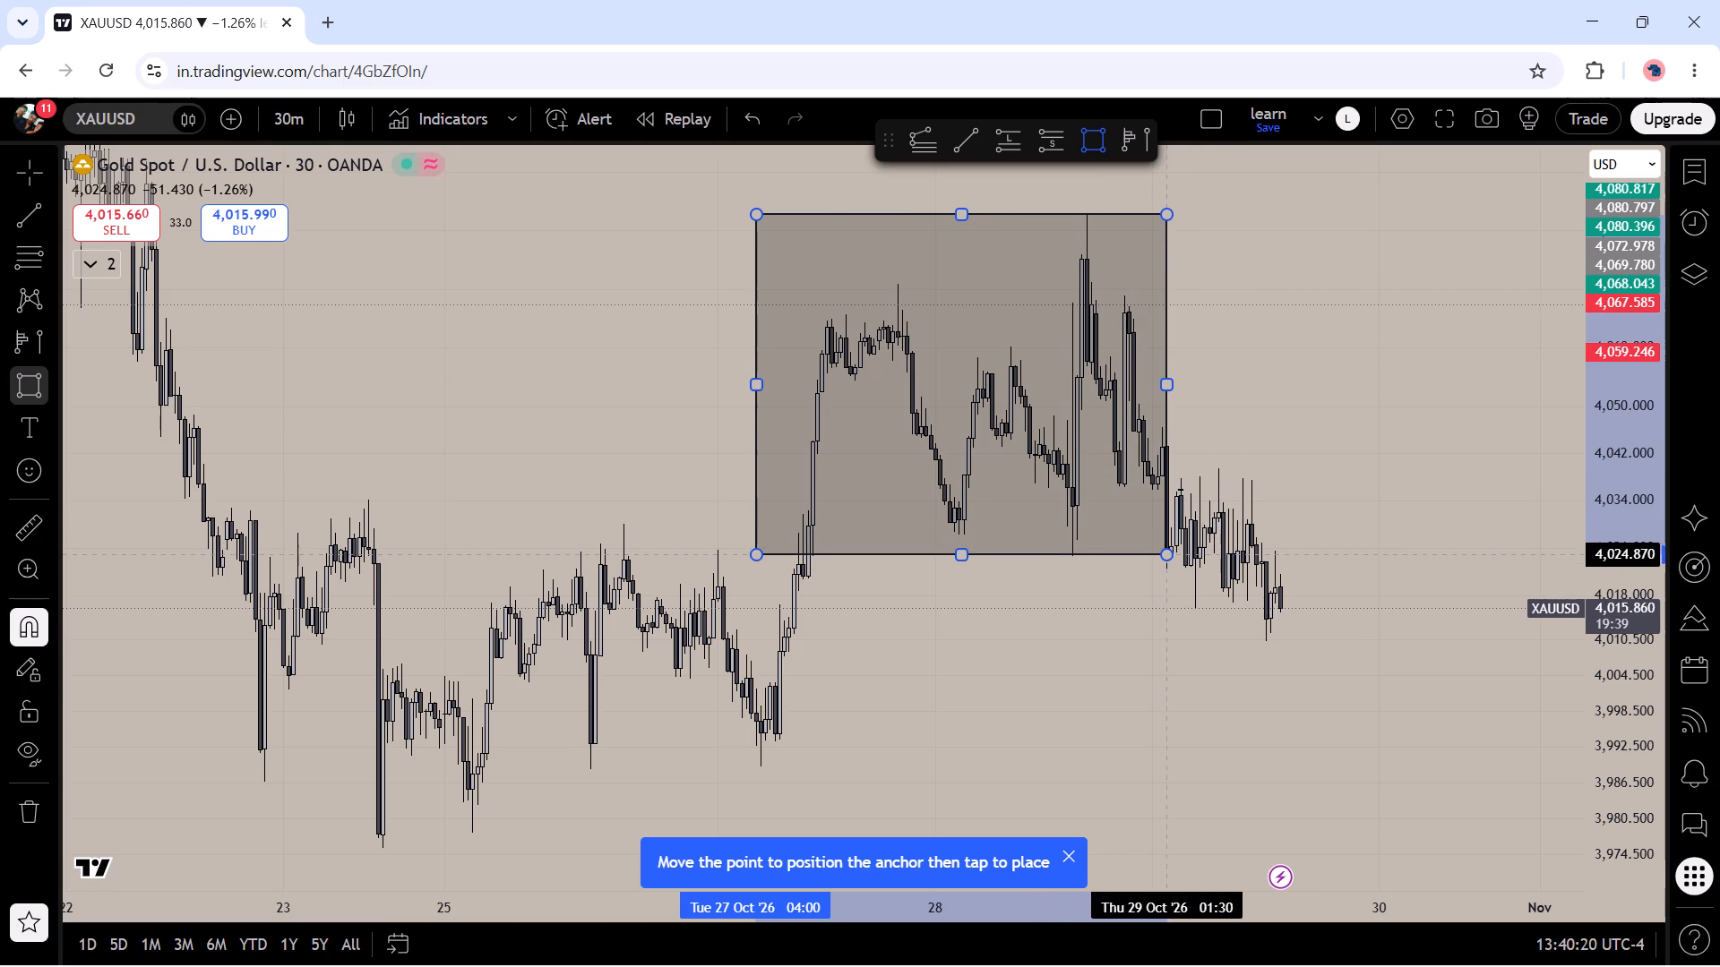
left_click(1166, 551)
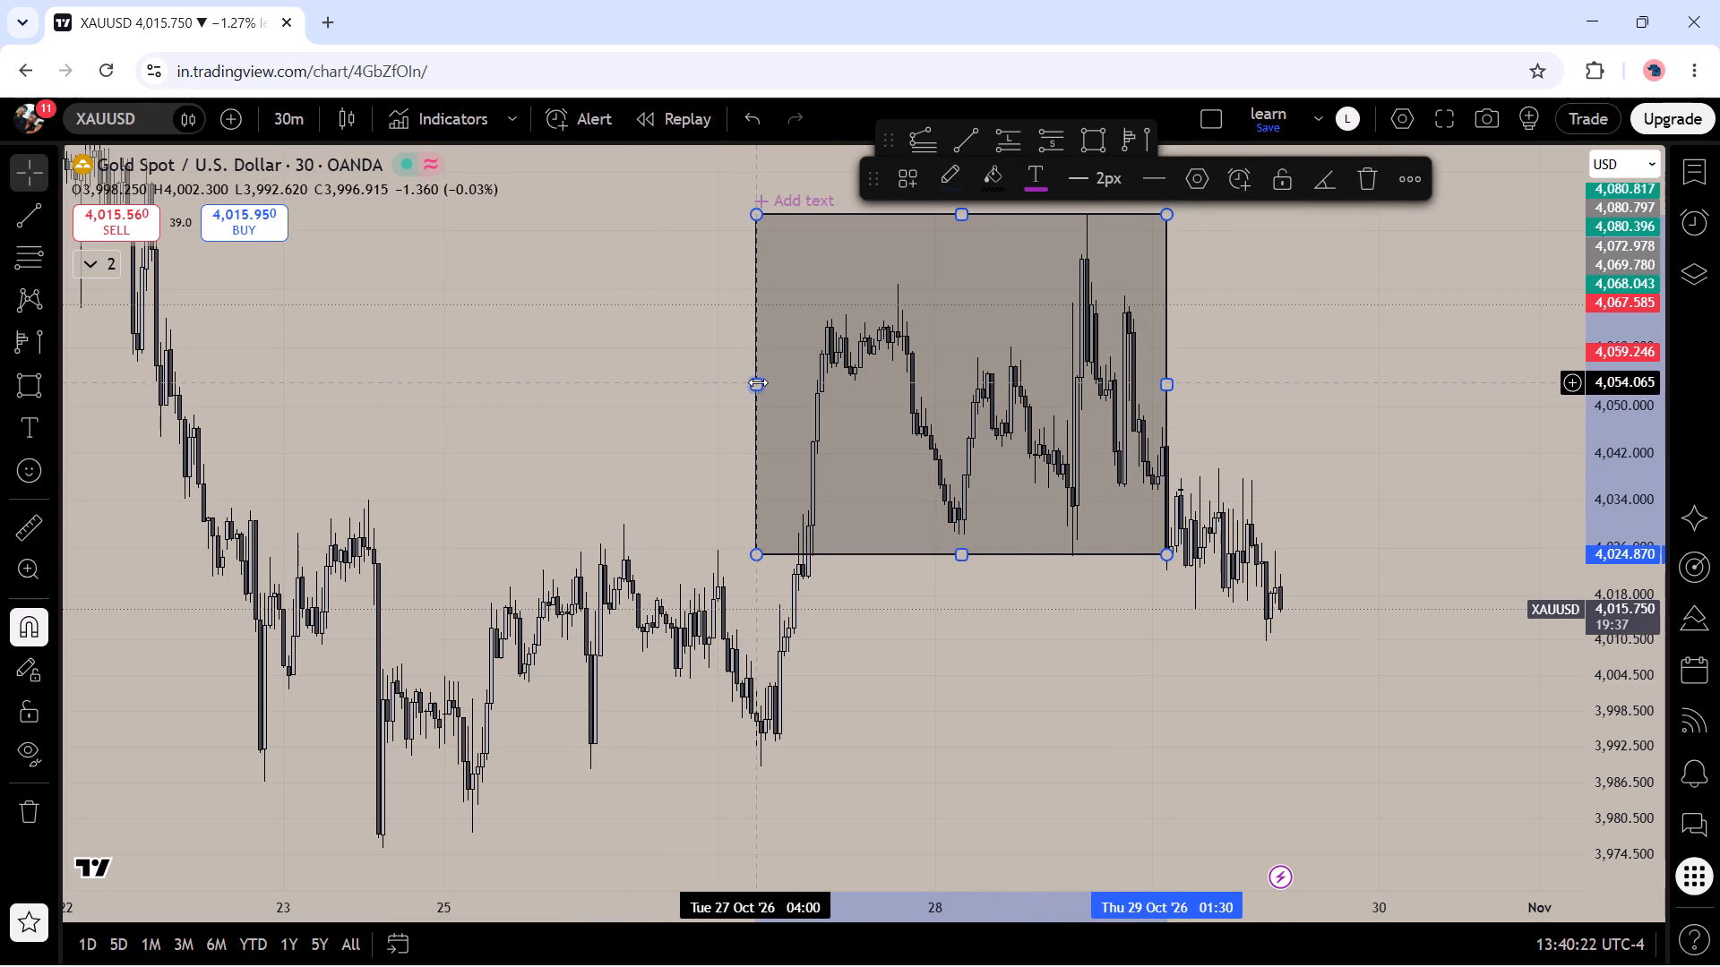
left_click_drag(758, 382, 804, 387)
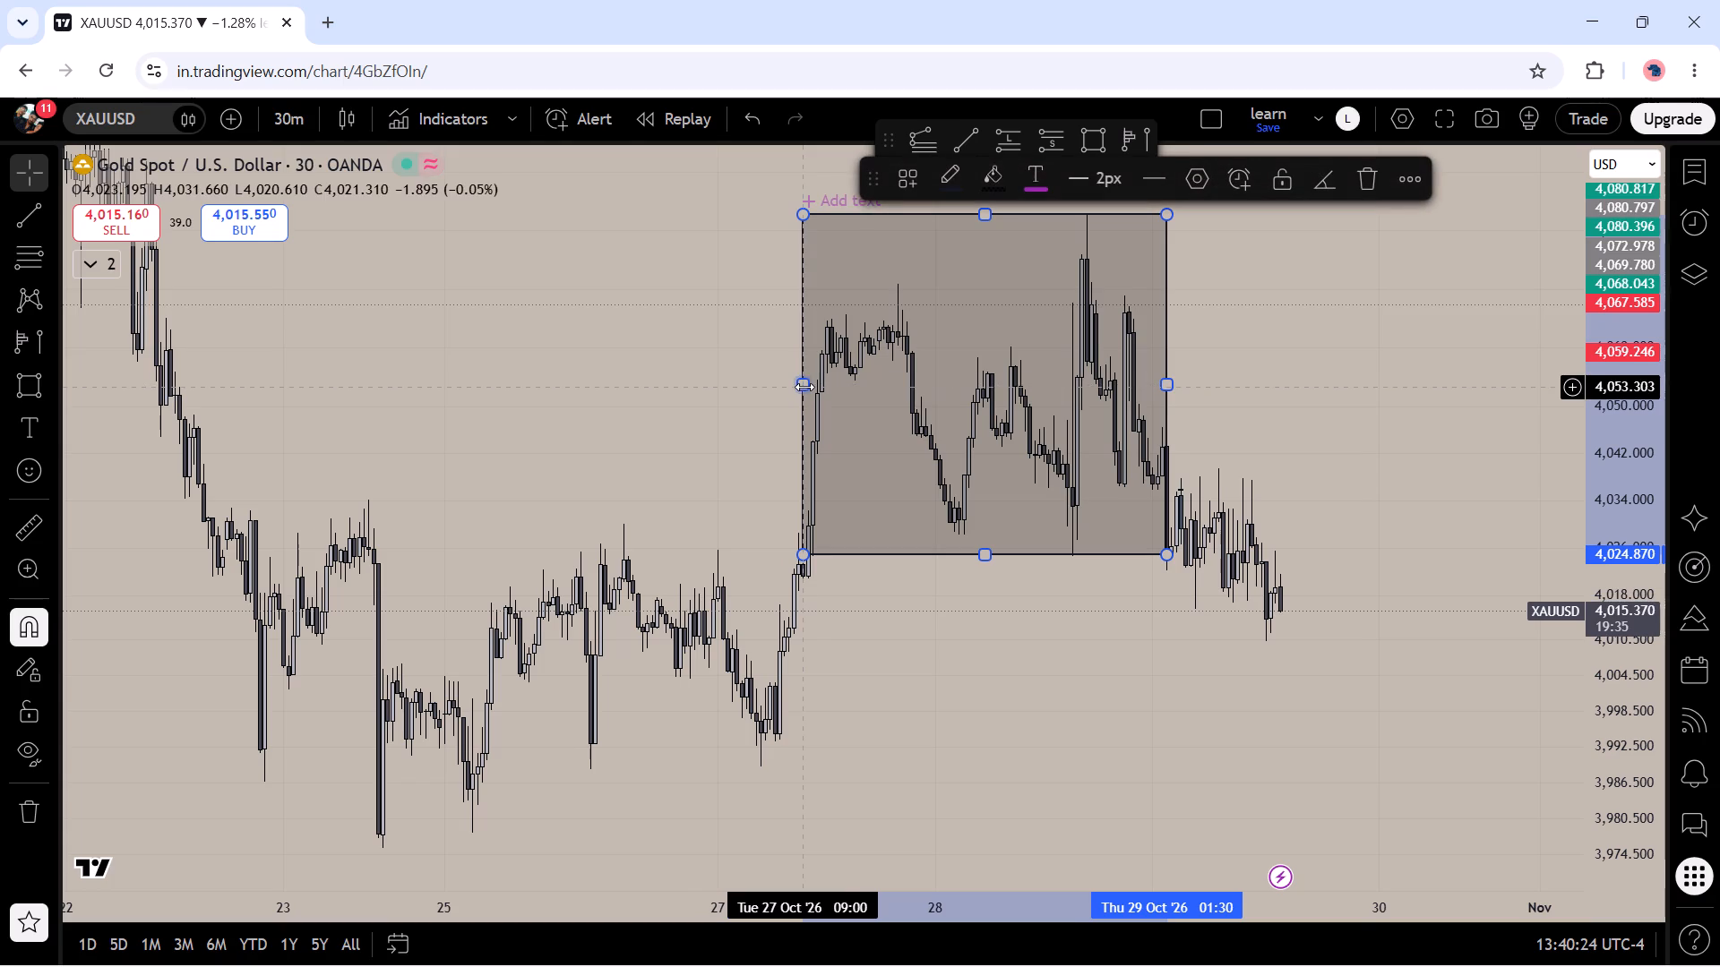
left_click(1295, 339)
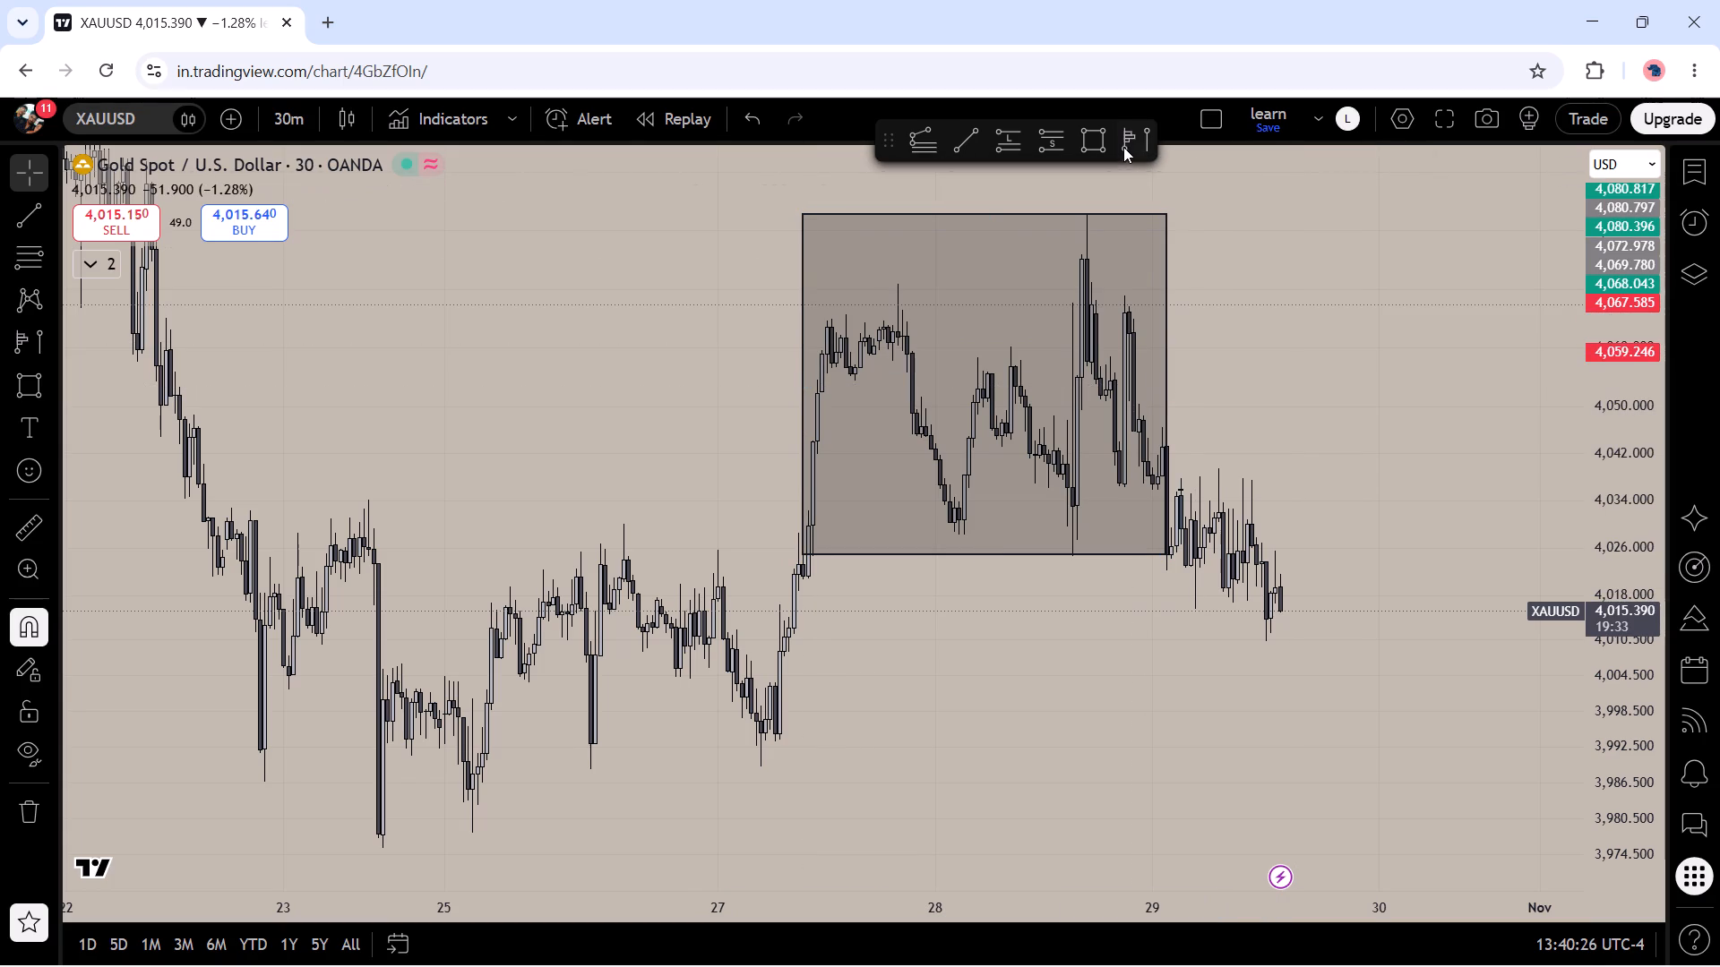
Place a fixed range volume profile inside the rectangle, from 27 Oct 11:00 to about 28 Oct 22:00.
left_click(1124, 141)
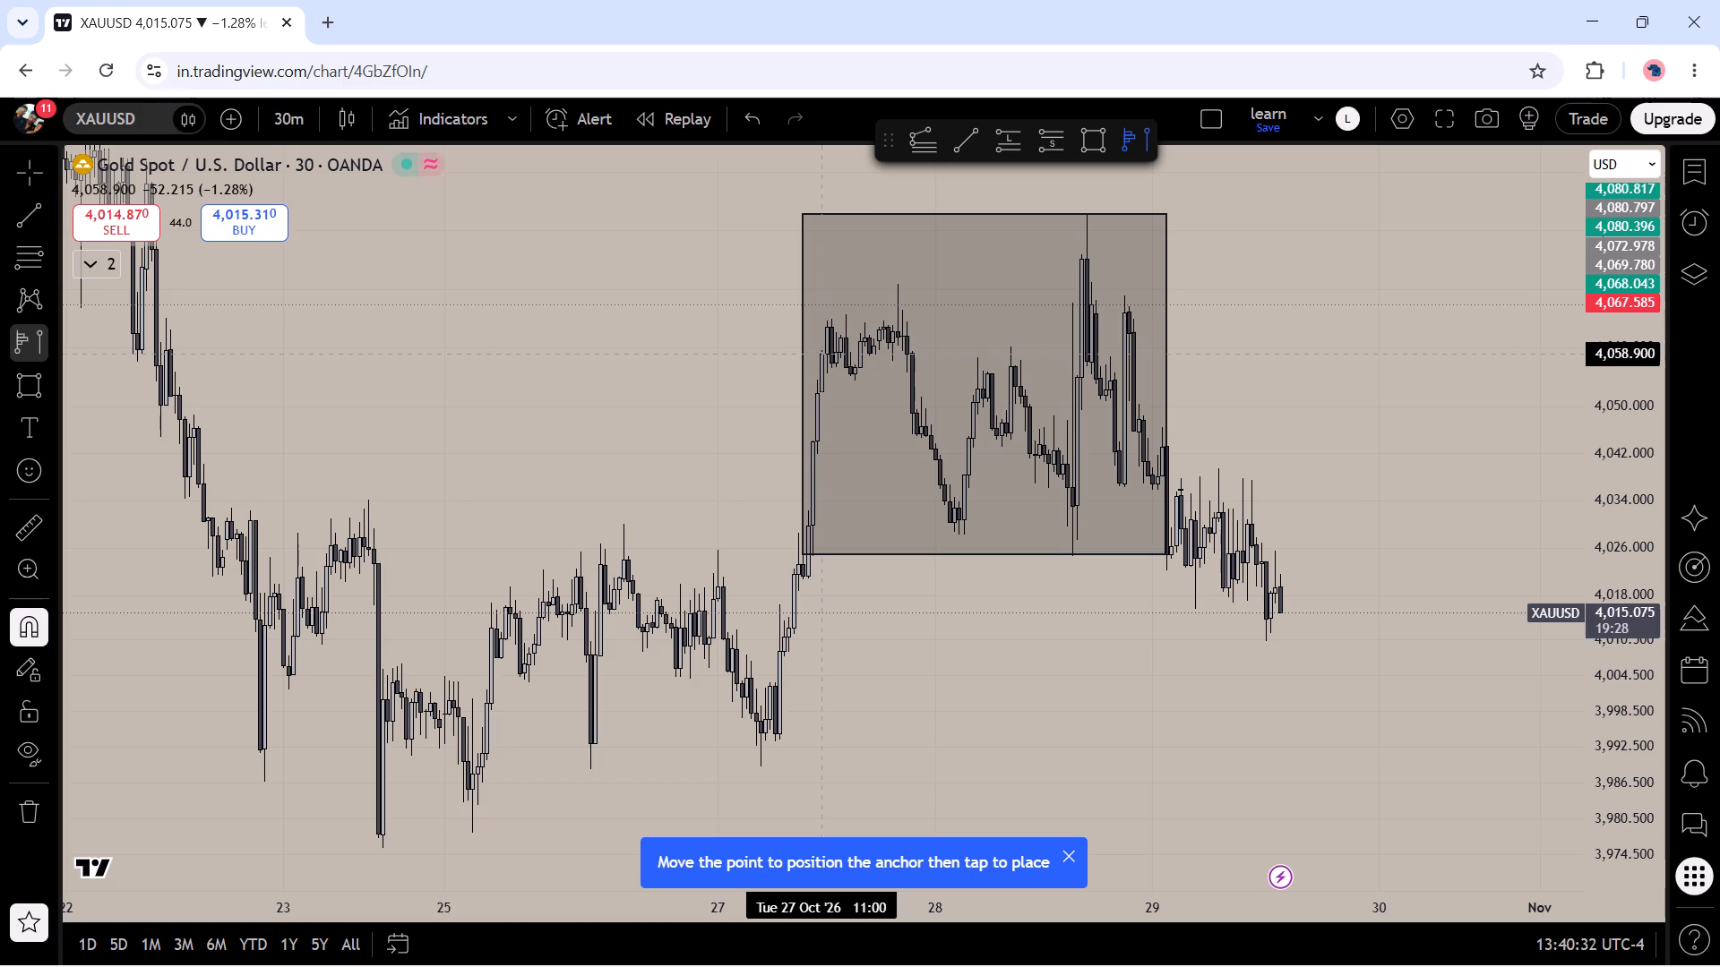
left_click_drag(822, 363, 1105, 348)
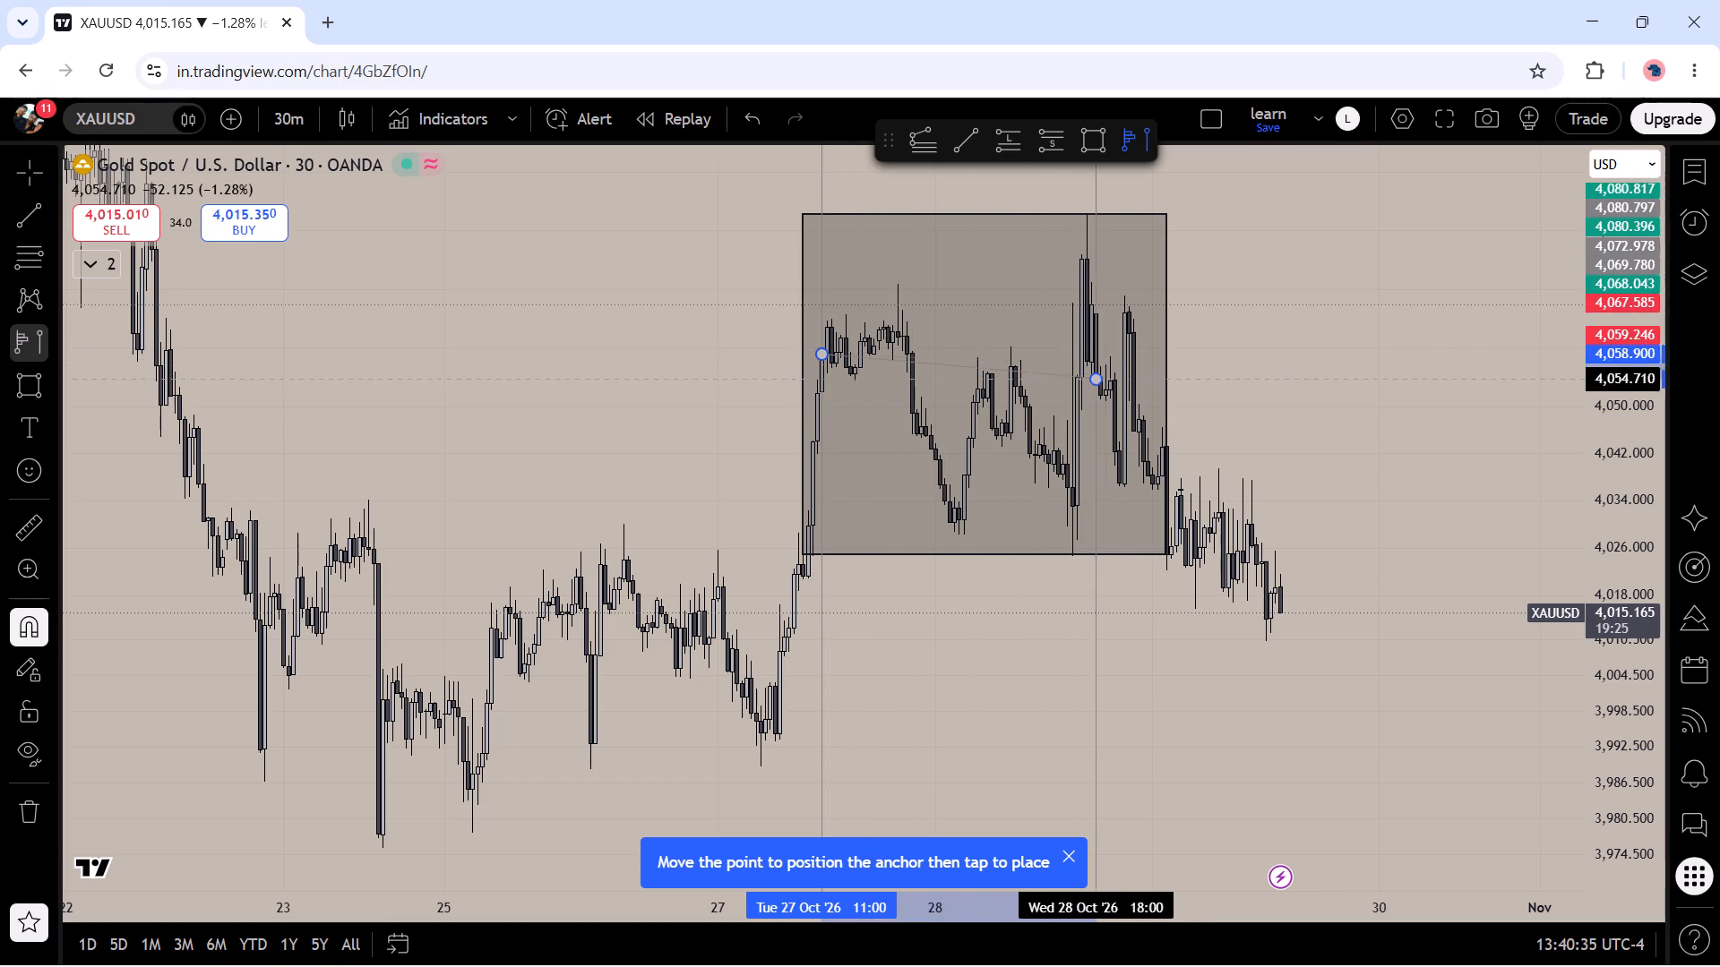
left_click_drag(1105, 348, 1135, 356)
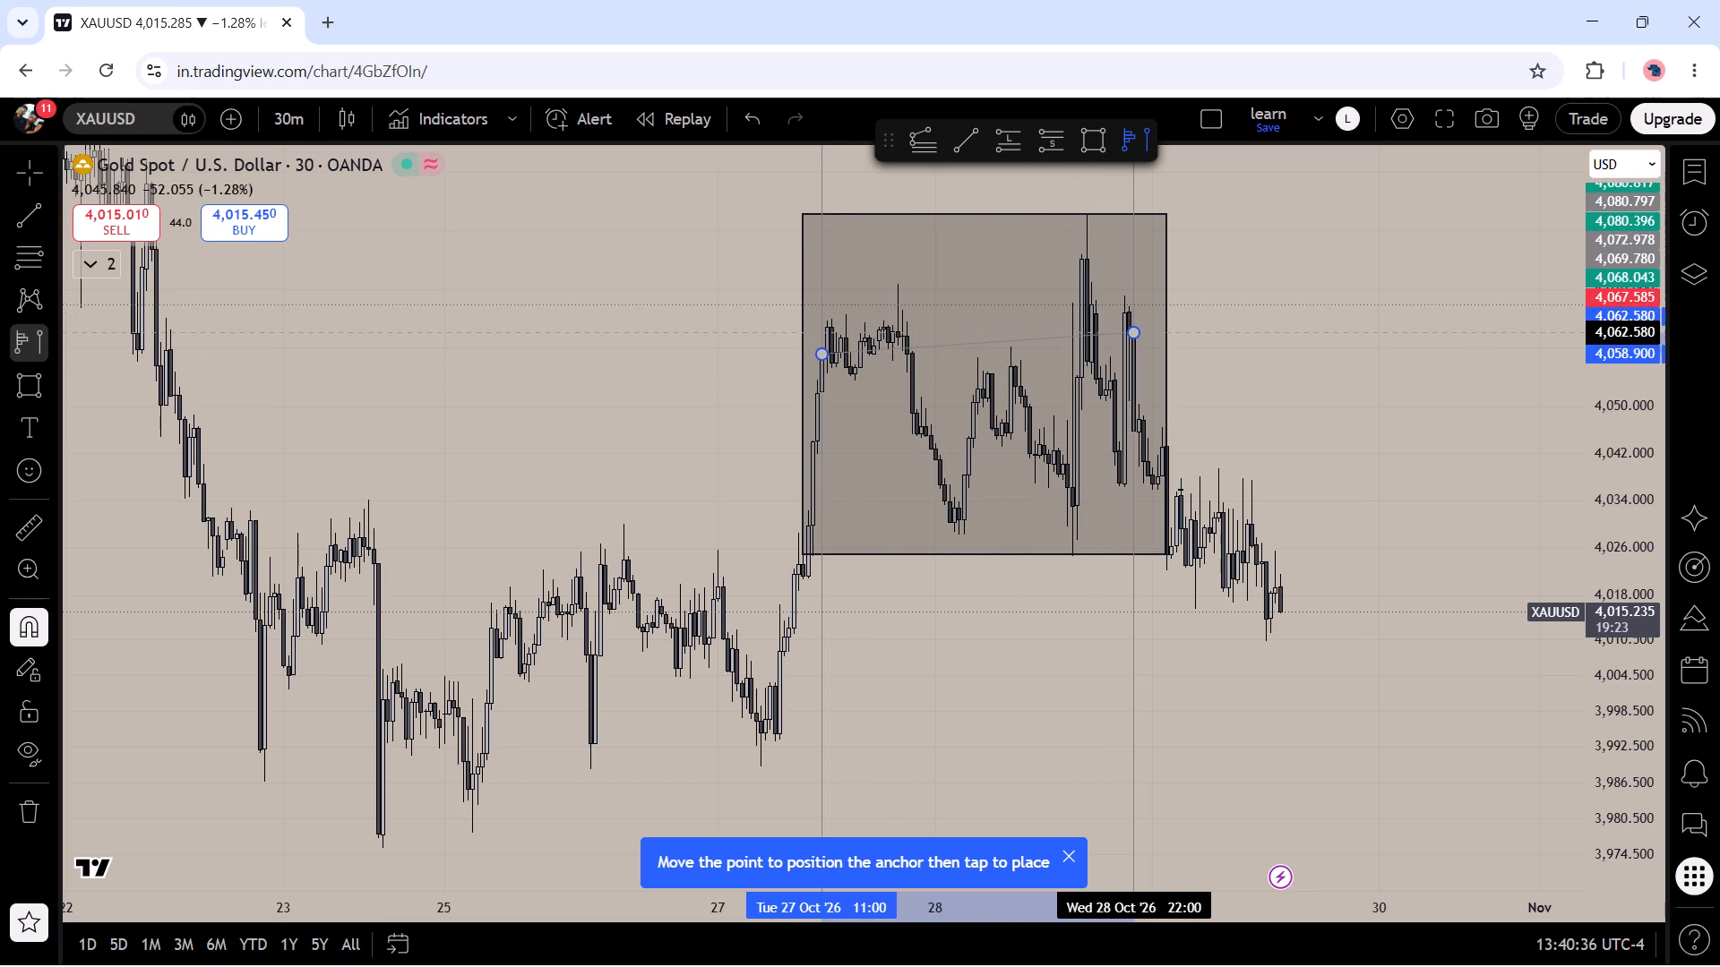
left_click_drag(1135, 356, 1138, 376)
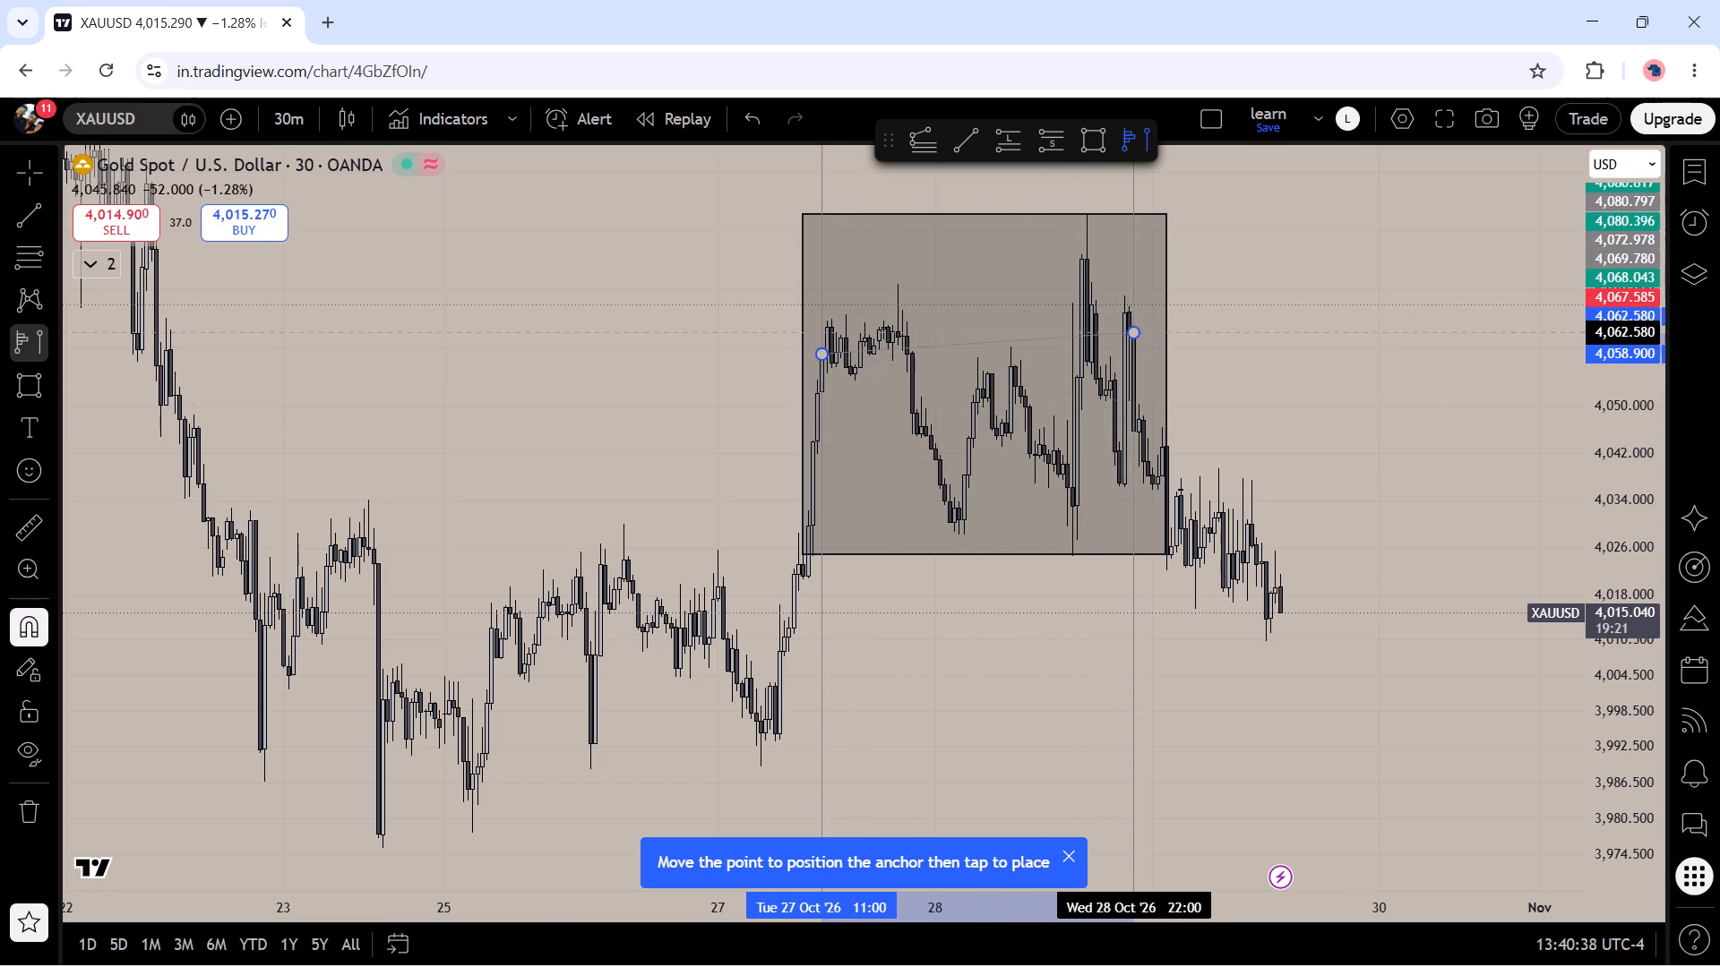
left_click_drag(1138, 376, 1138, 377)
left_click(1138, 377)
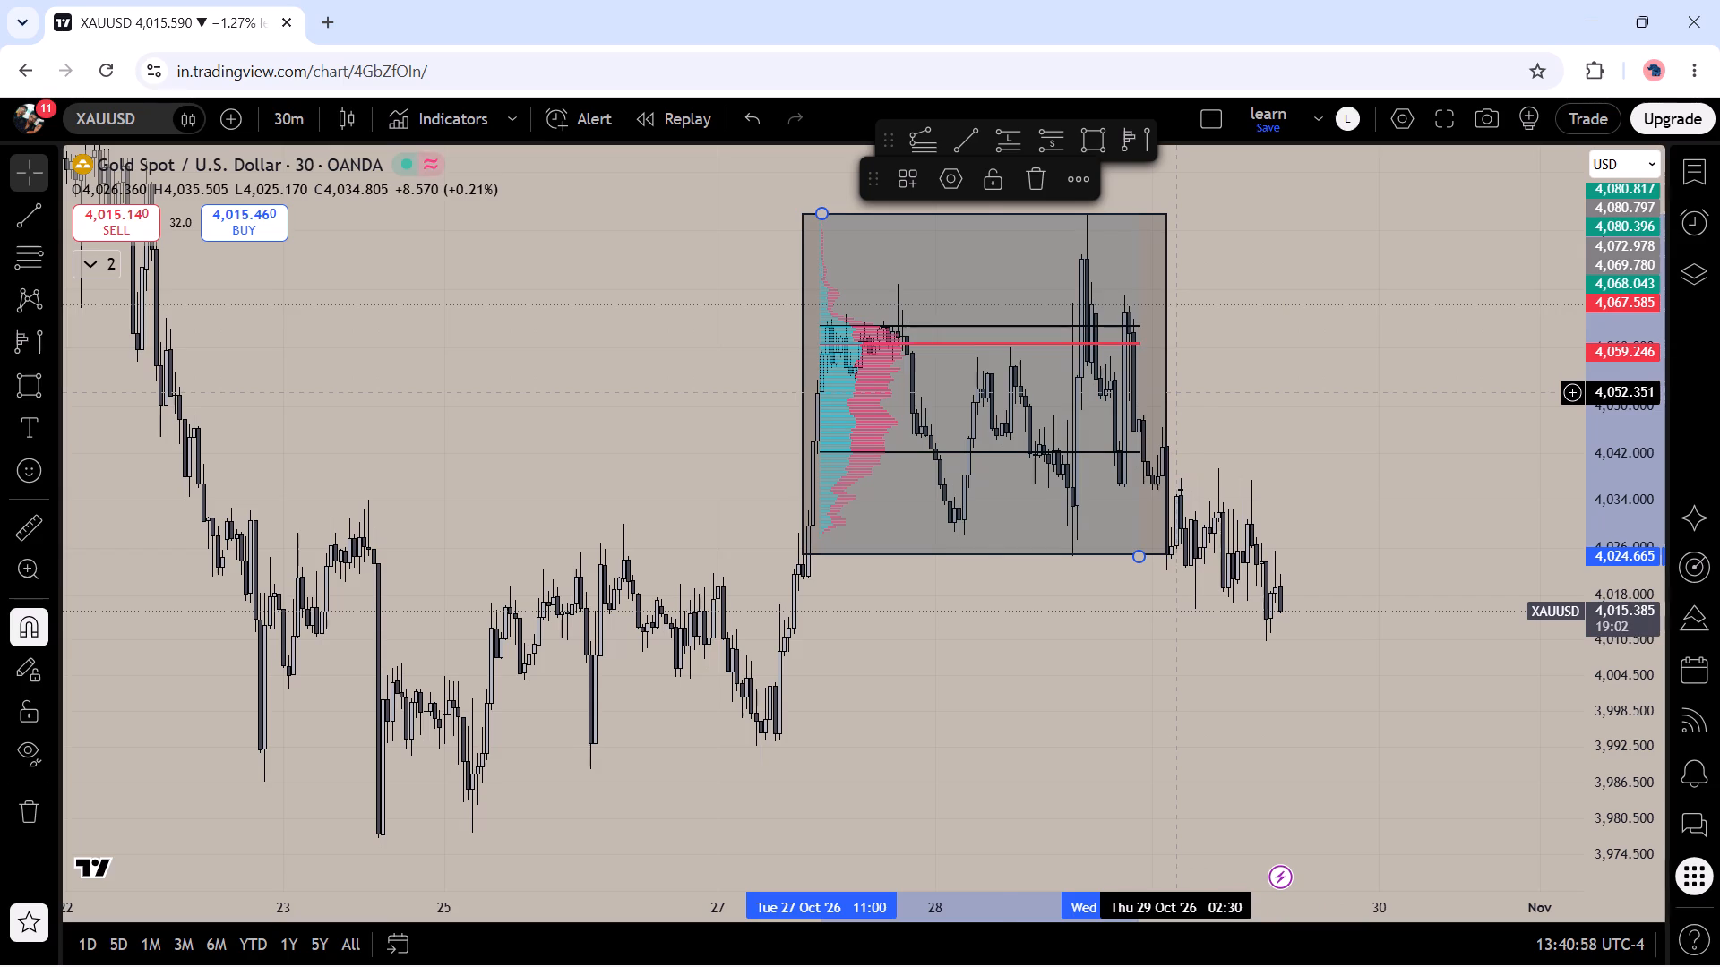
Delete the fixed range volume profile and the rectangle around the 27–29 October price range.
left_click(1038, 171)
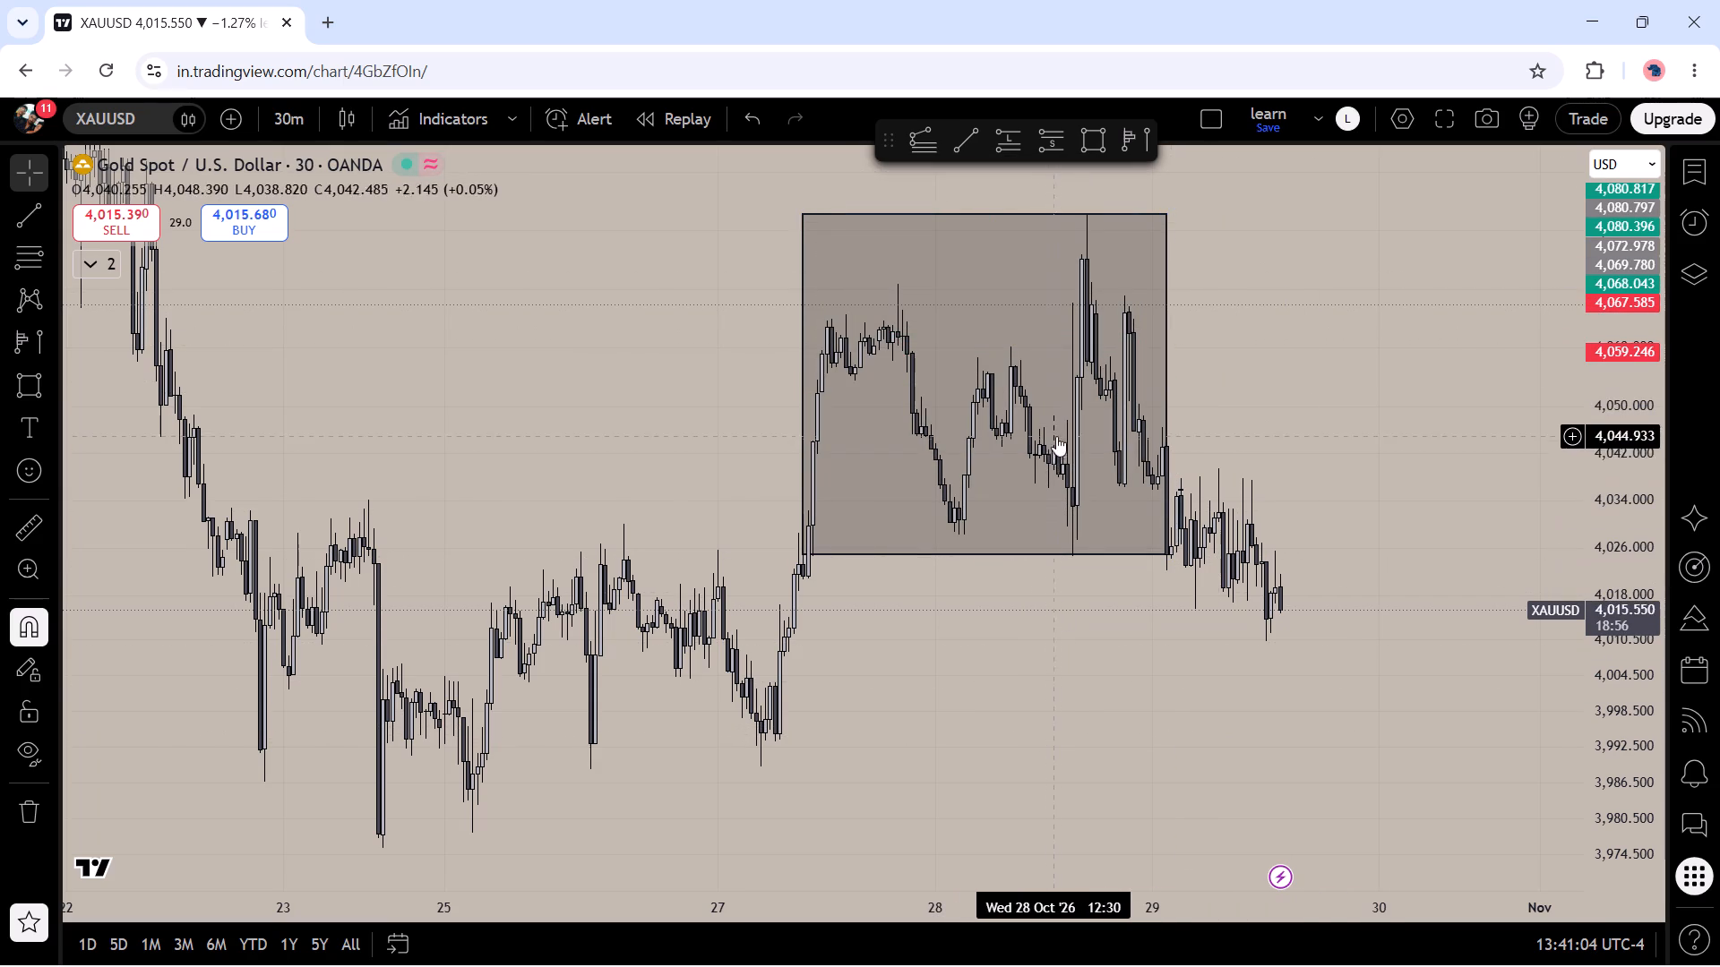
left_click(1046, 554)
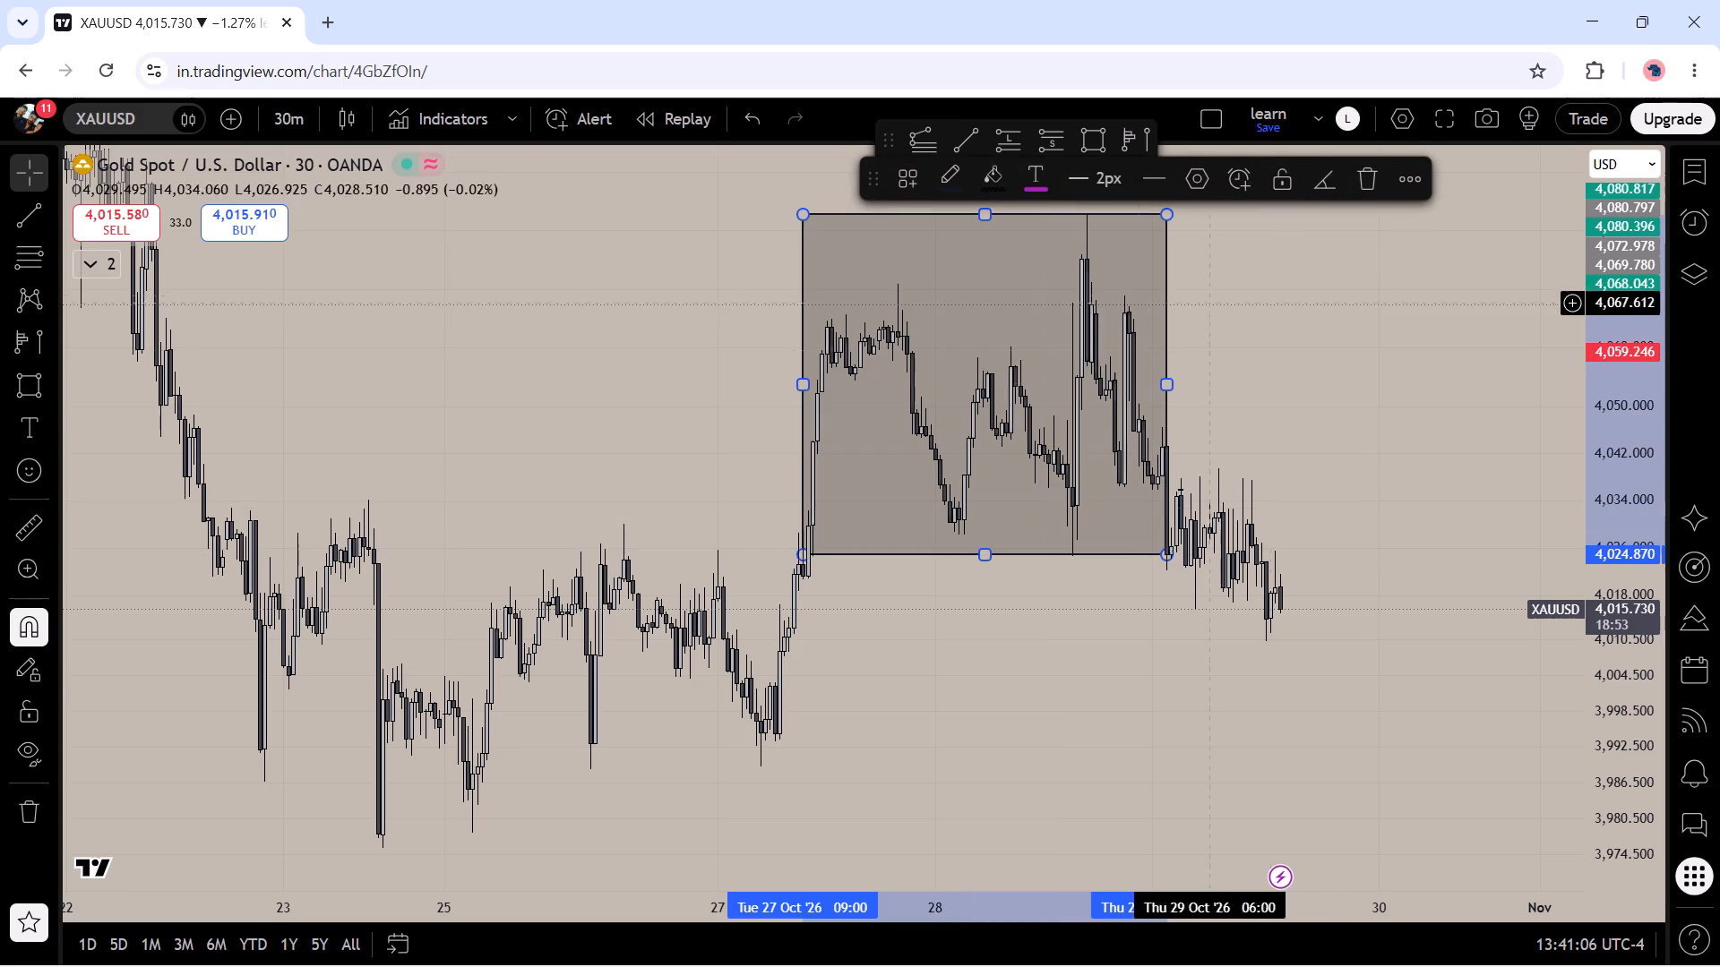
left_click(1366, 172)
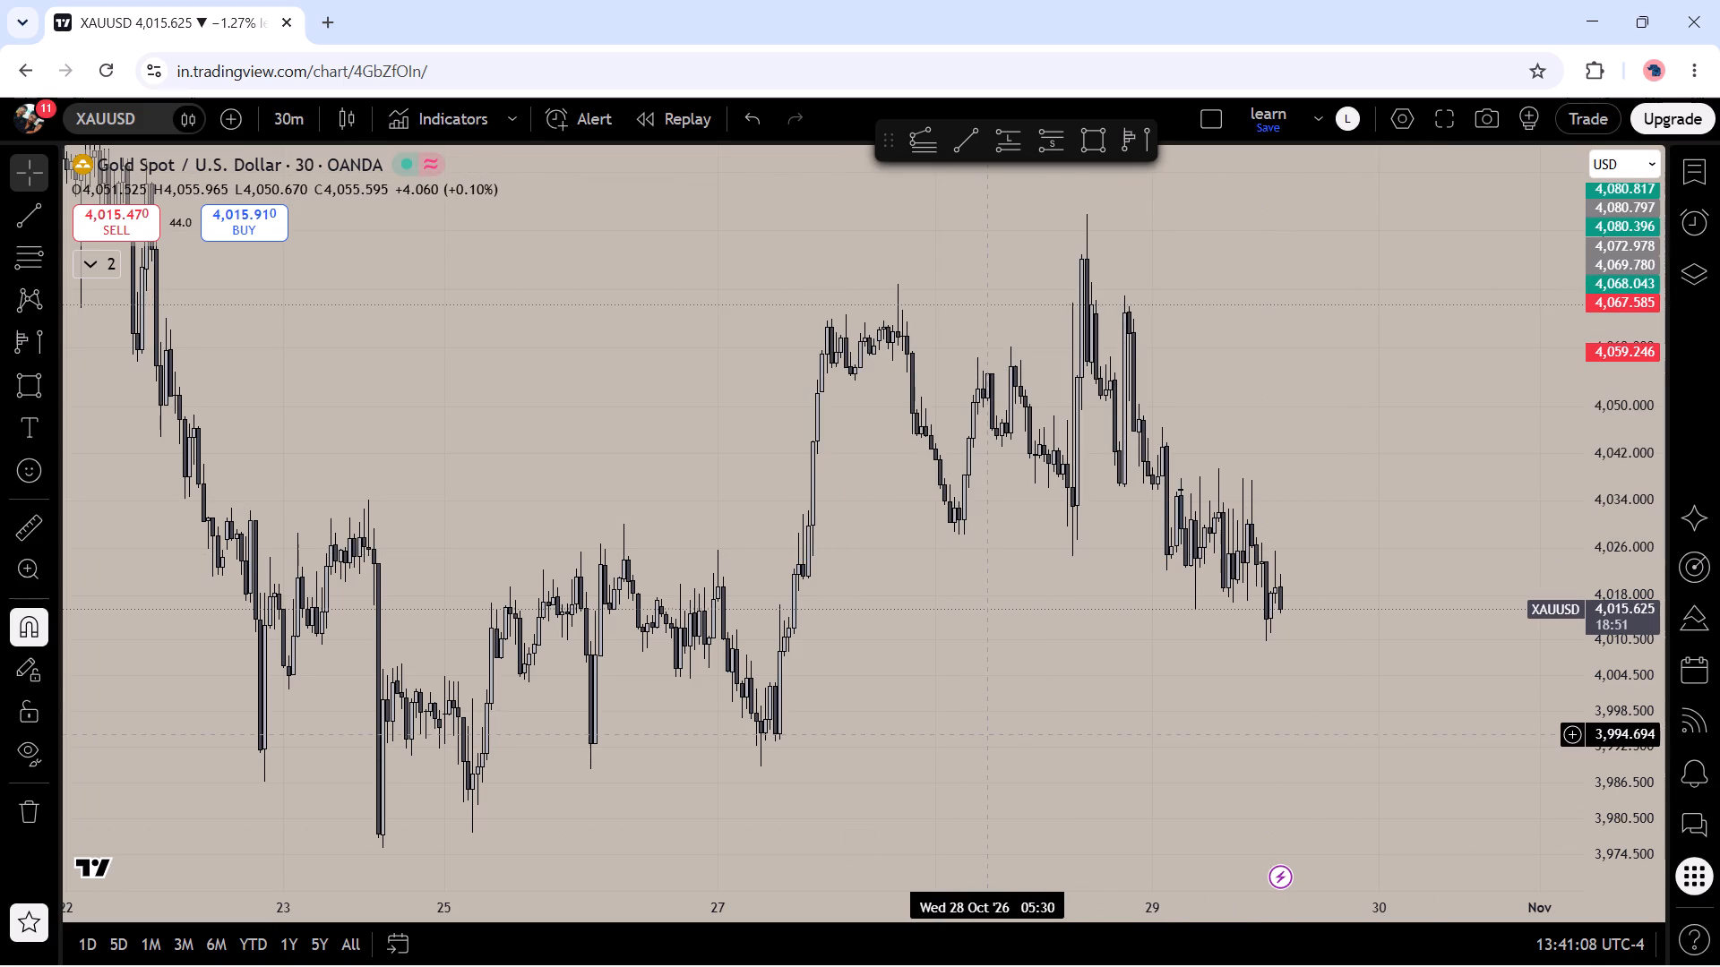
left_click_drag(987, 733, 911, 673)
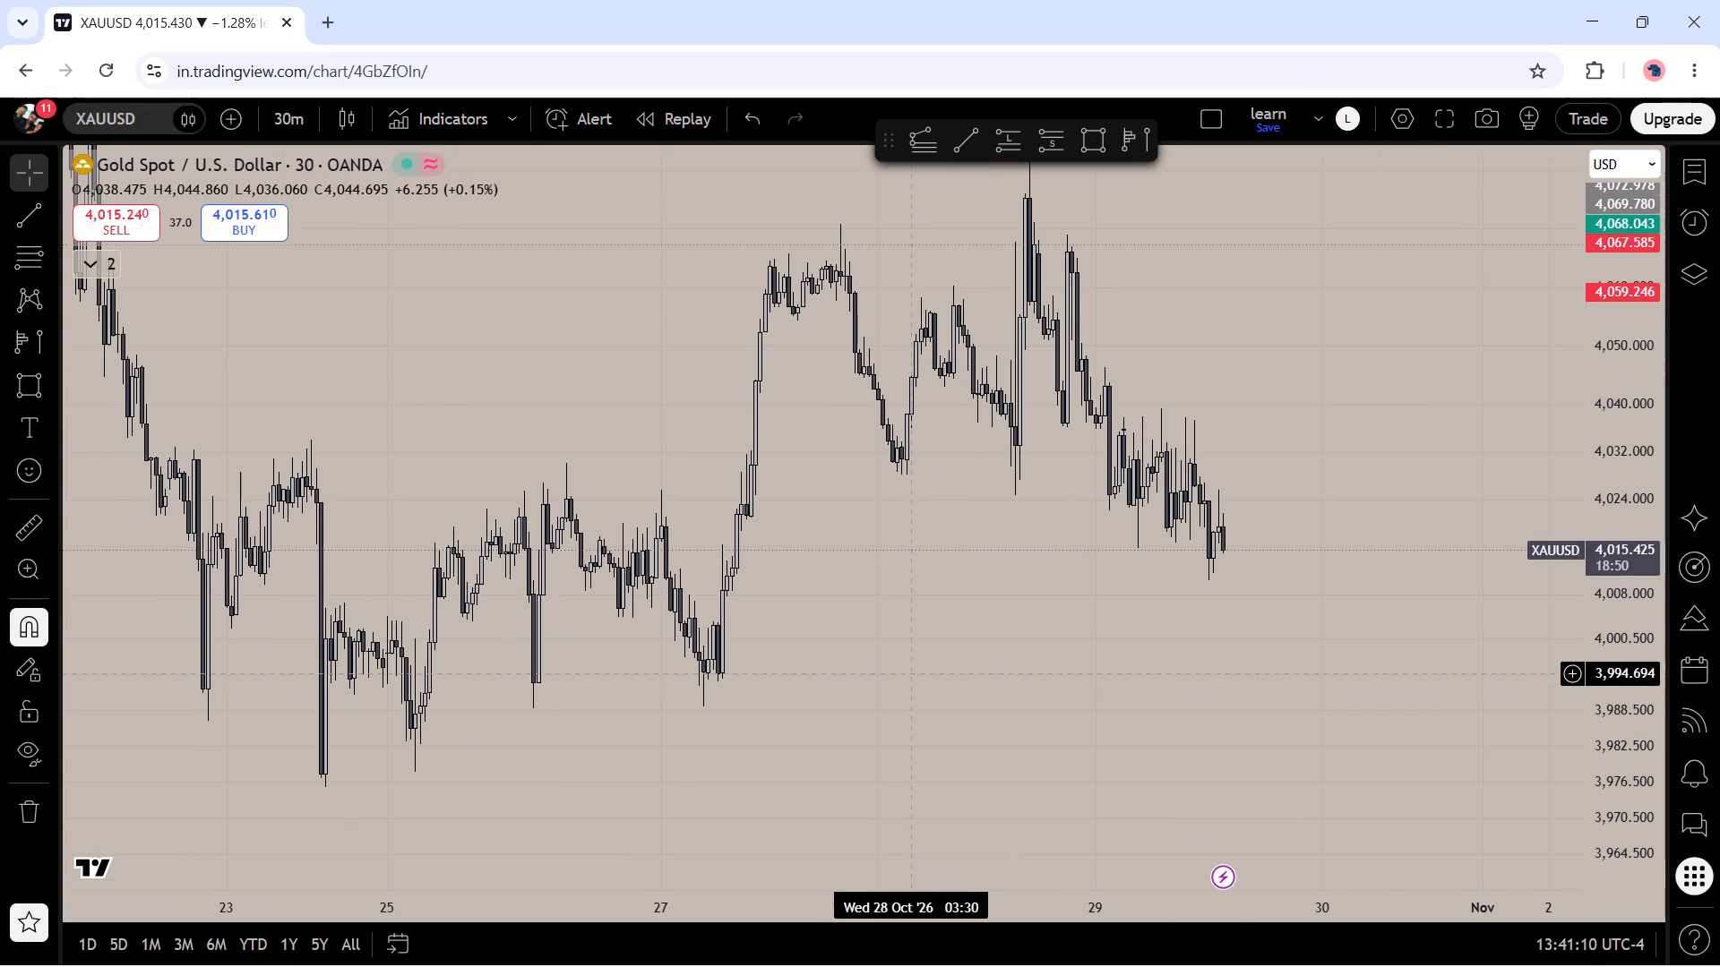
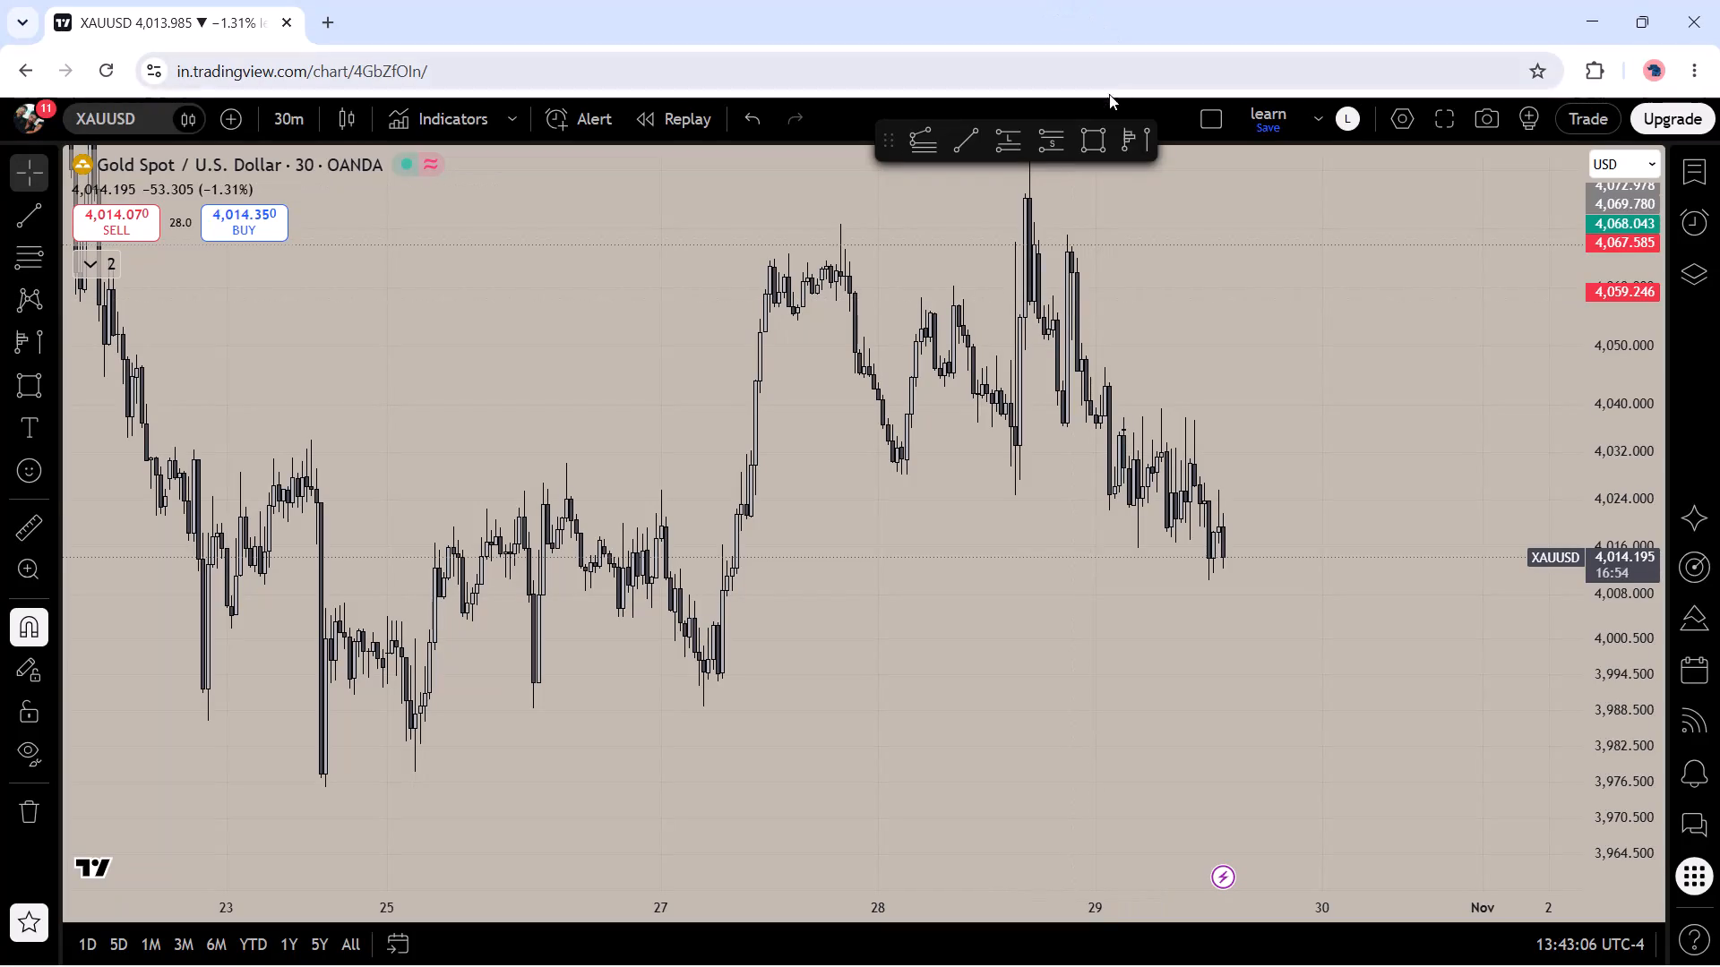
Place a fixed range volume profile on the 30-minute chart from 27 Oct 10:30 to 28 Oct 22:00.
left_click(1127, 136)
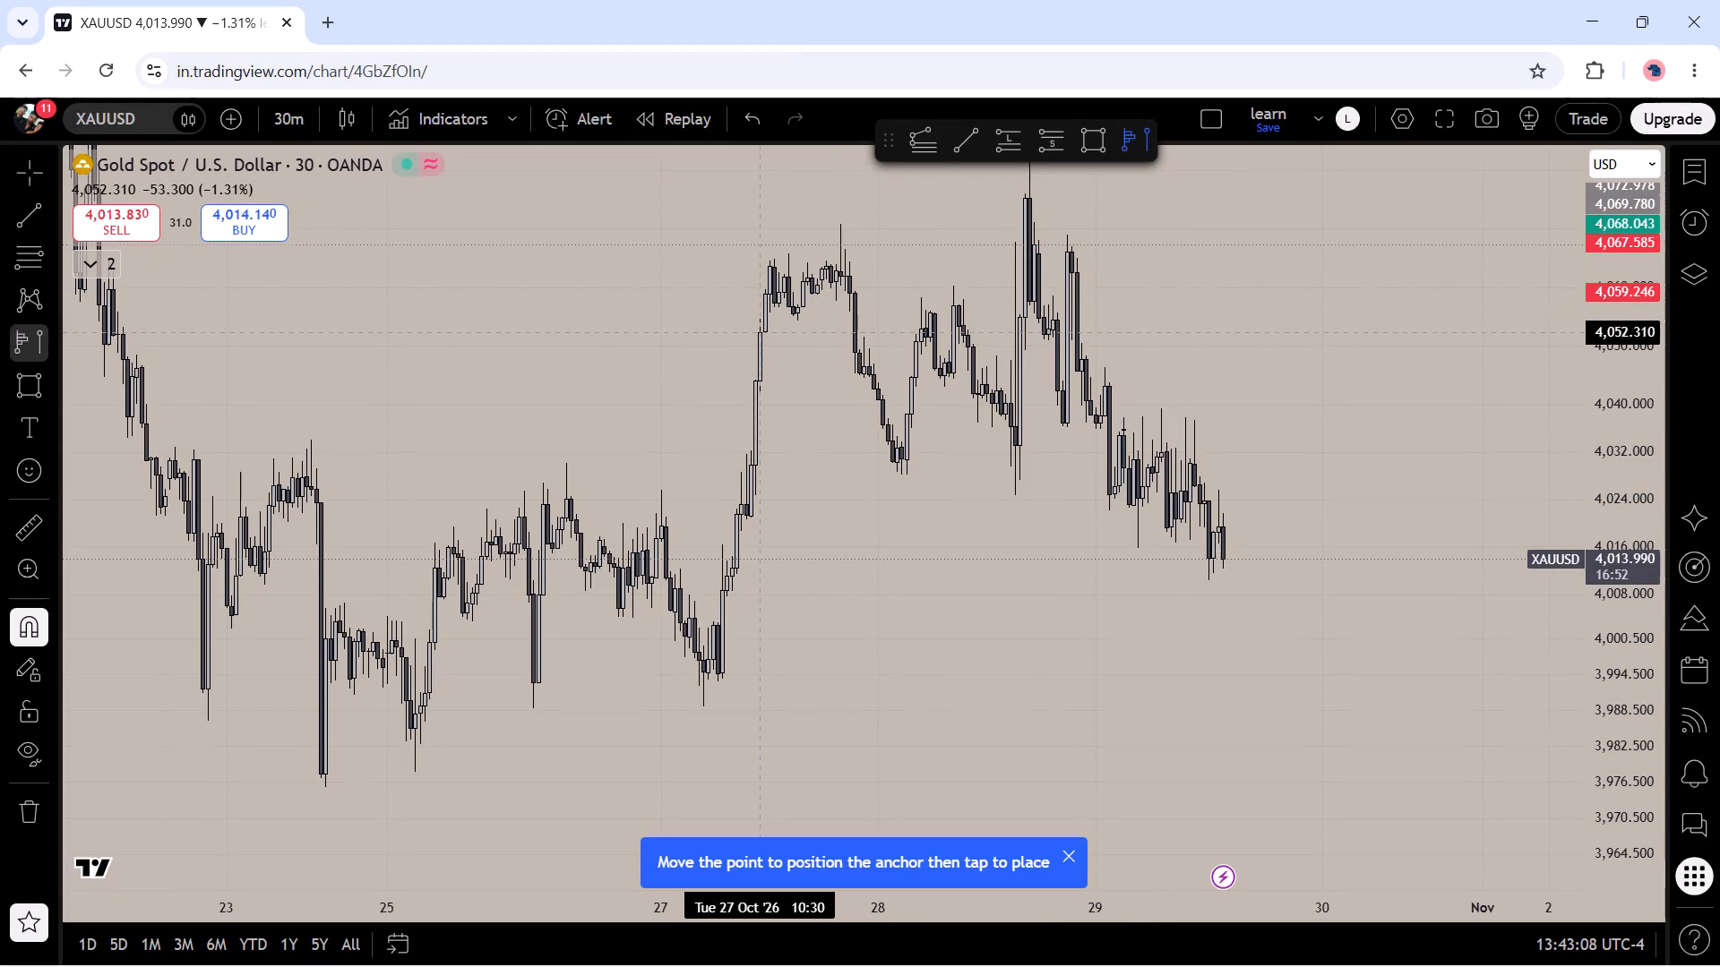
left_click_drag(759, 339, 1080, 322)
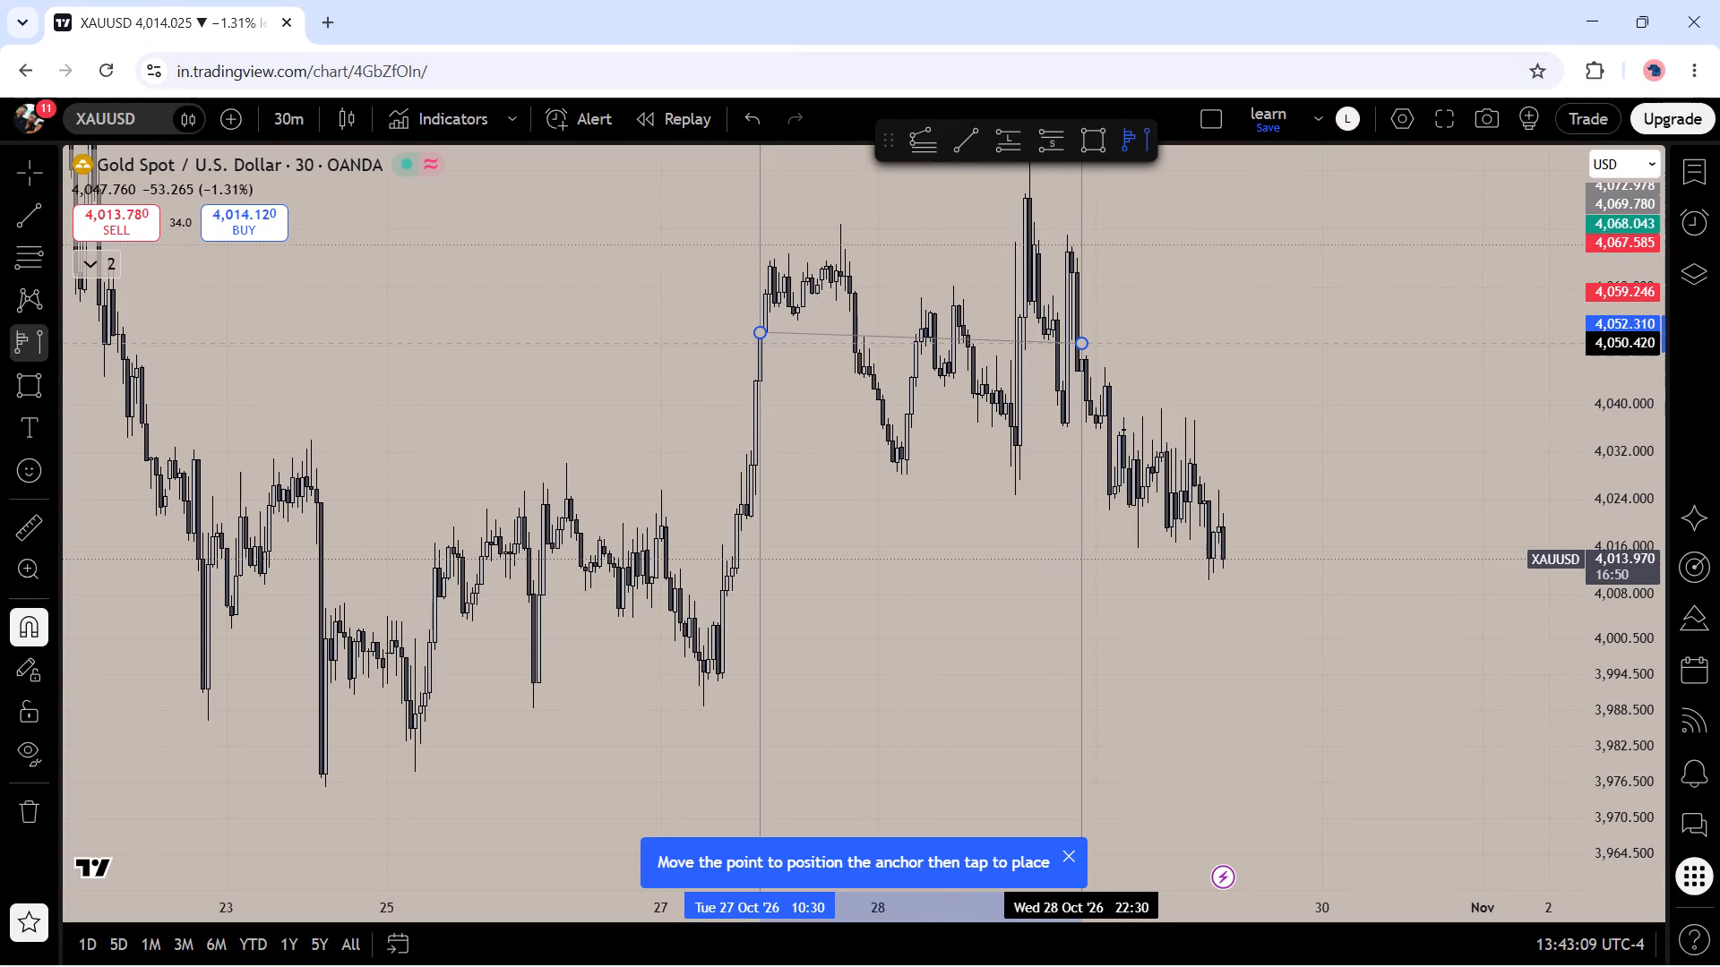
left_click_drag(1080, 322, 1081, 321)
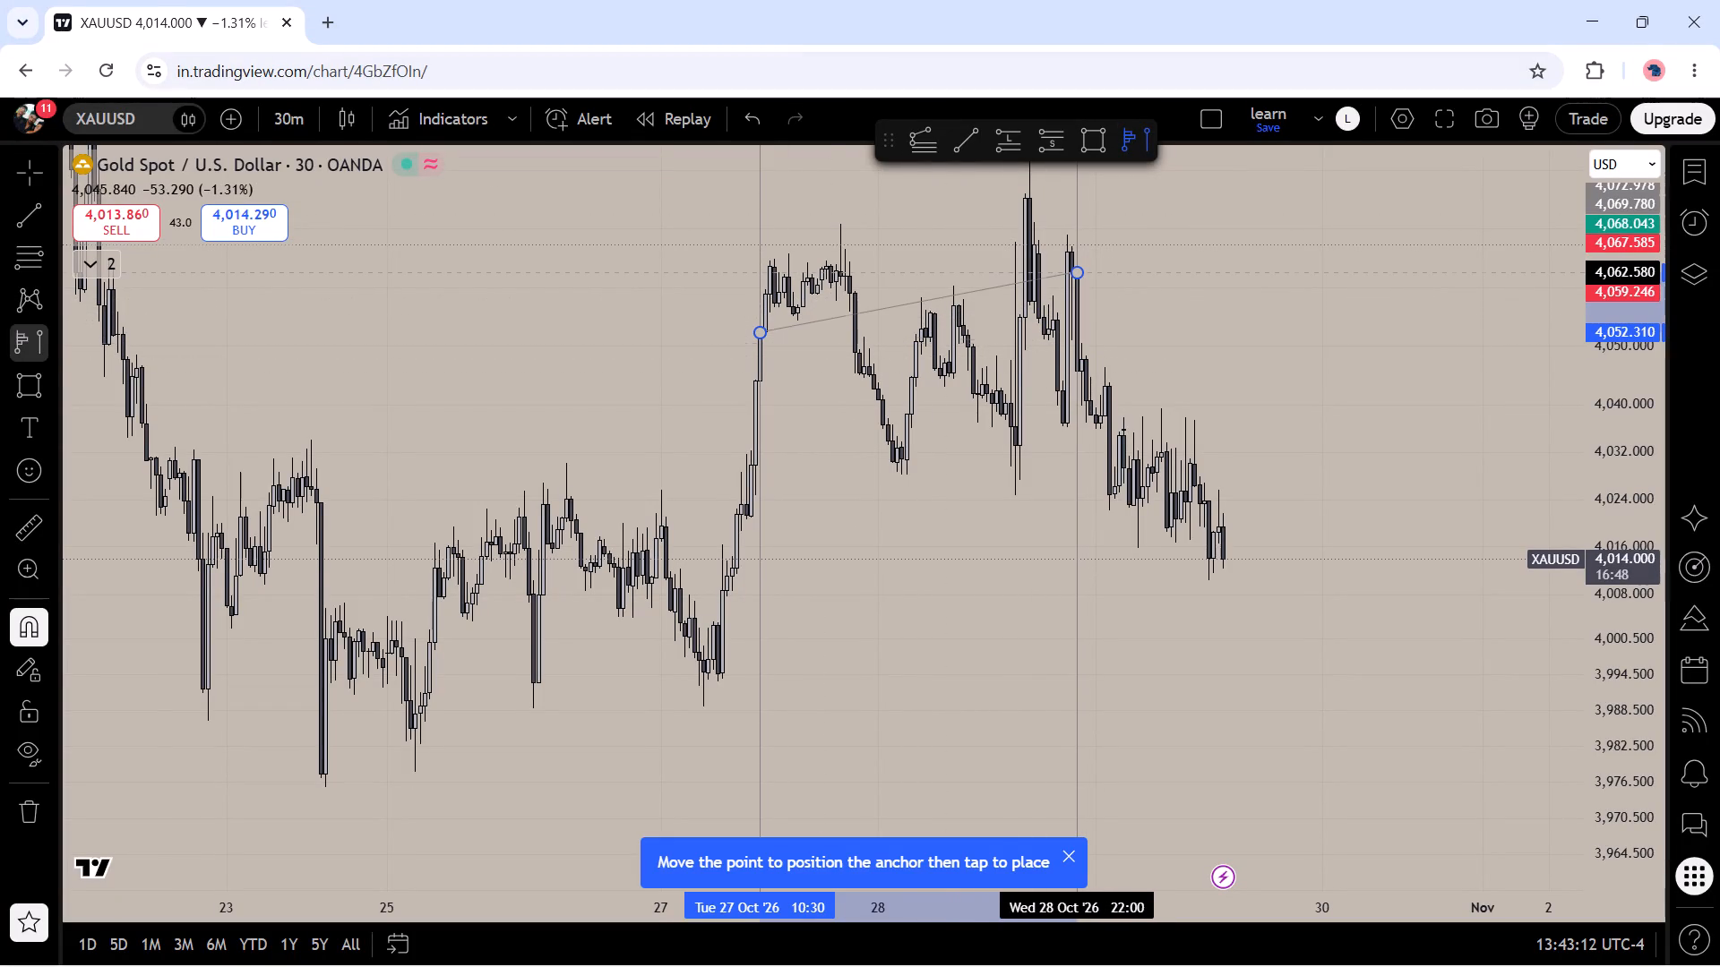
left_click_drag(1081, 321, 1071, 324)
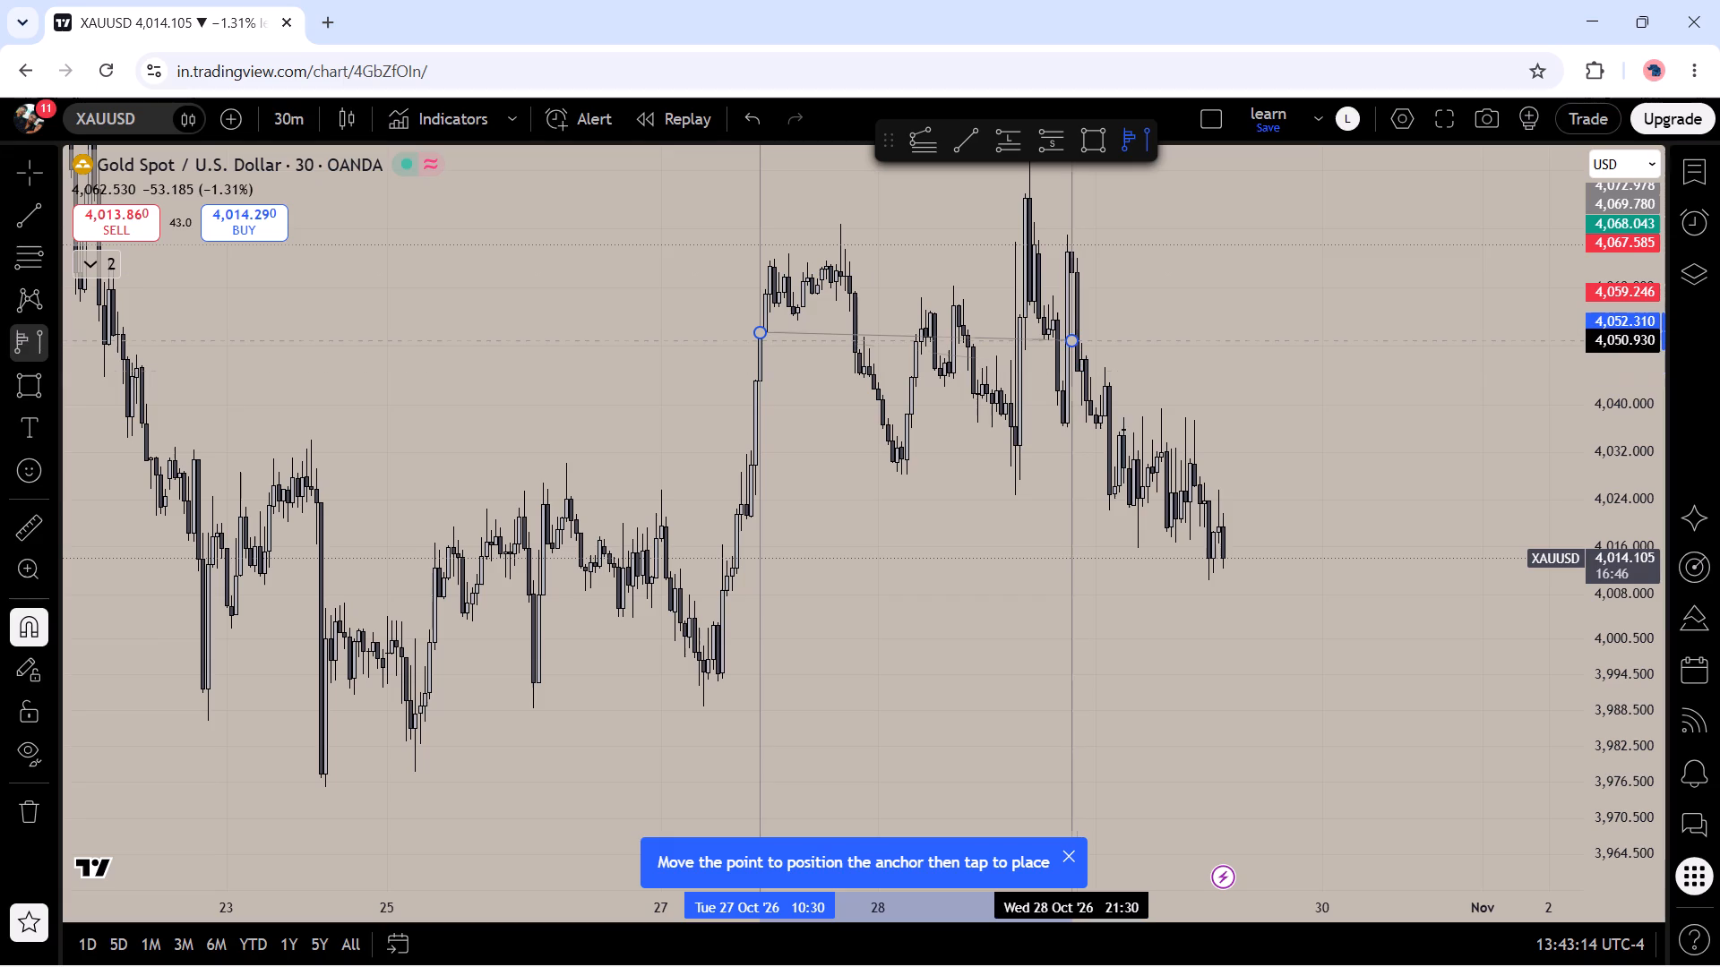
left_click_drag(1071, 324, 1078, 311)
left_click(1078, 311)
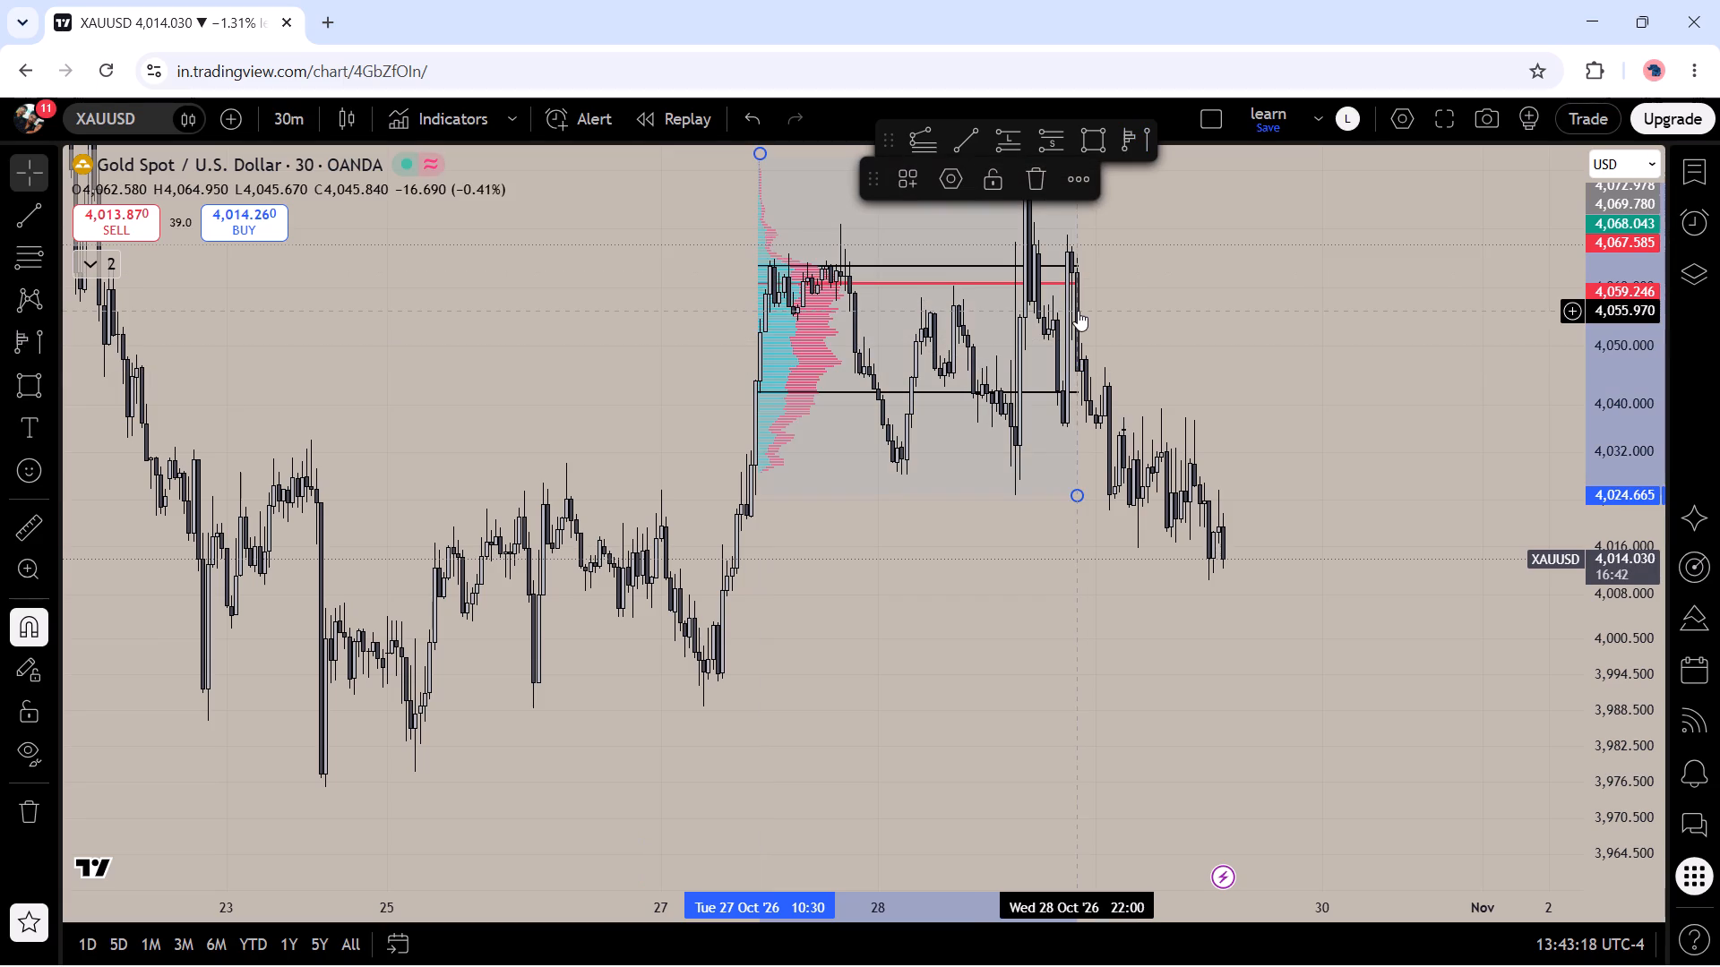
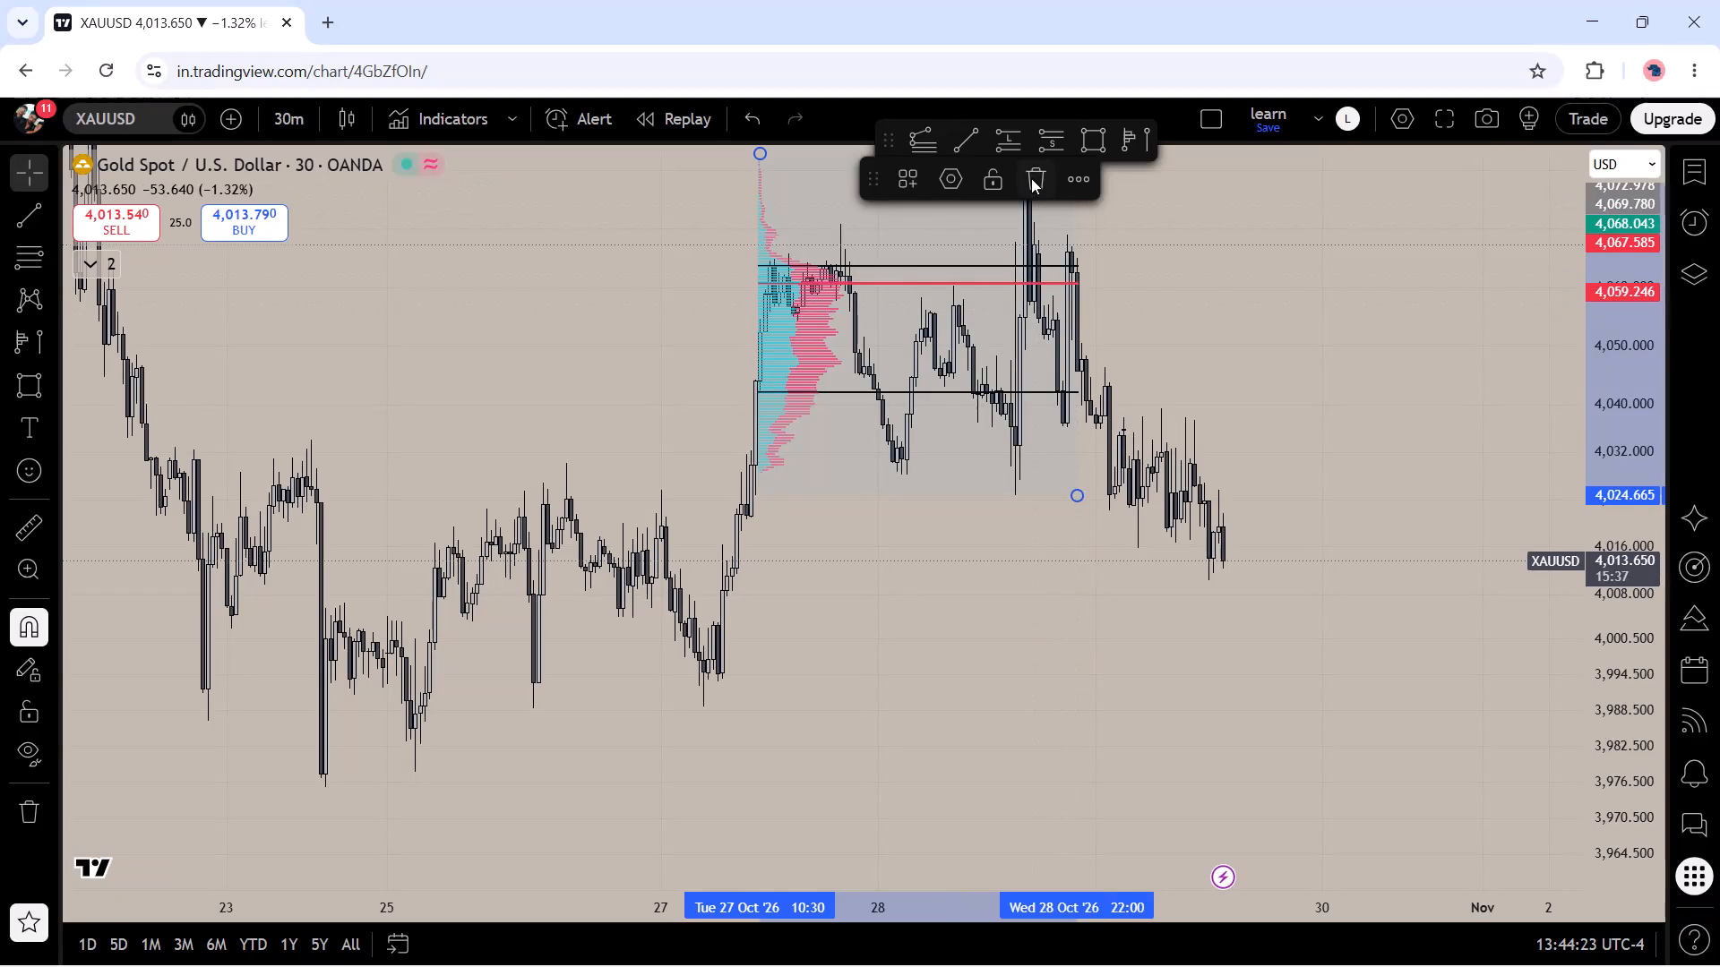
Delete the fixed range volume profile covering 27–28 October from the 30-minute chart.
left_click(1031, 178)
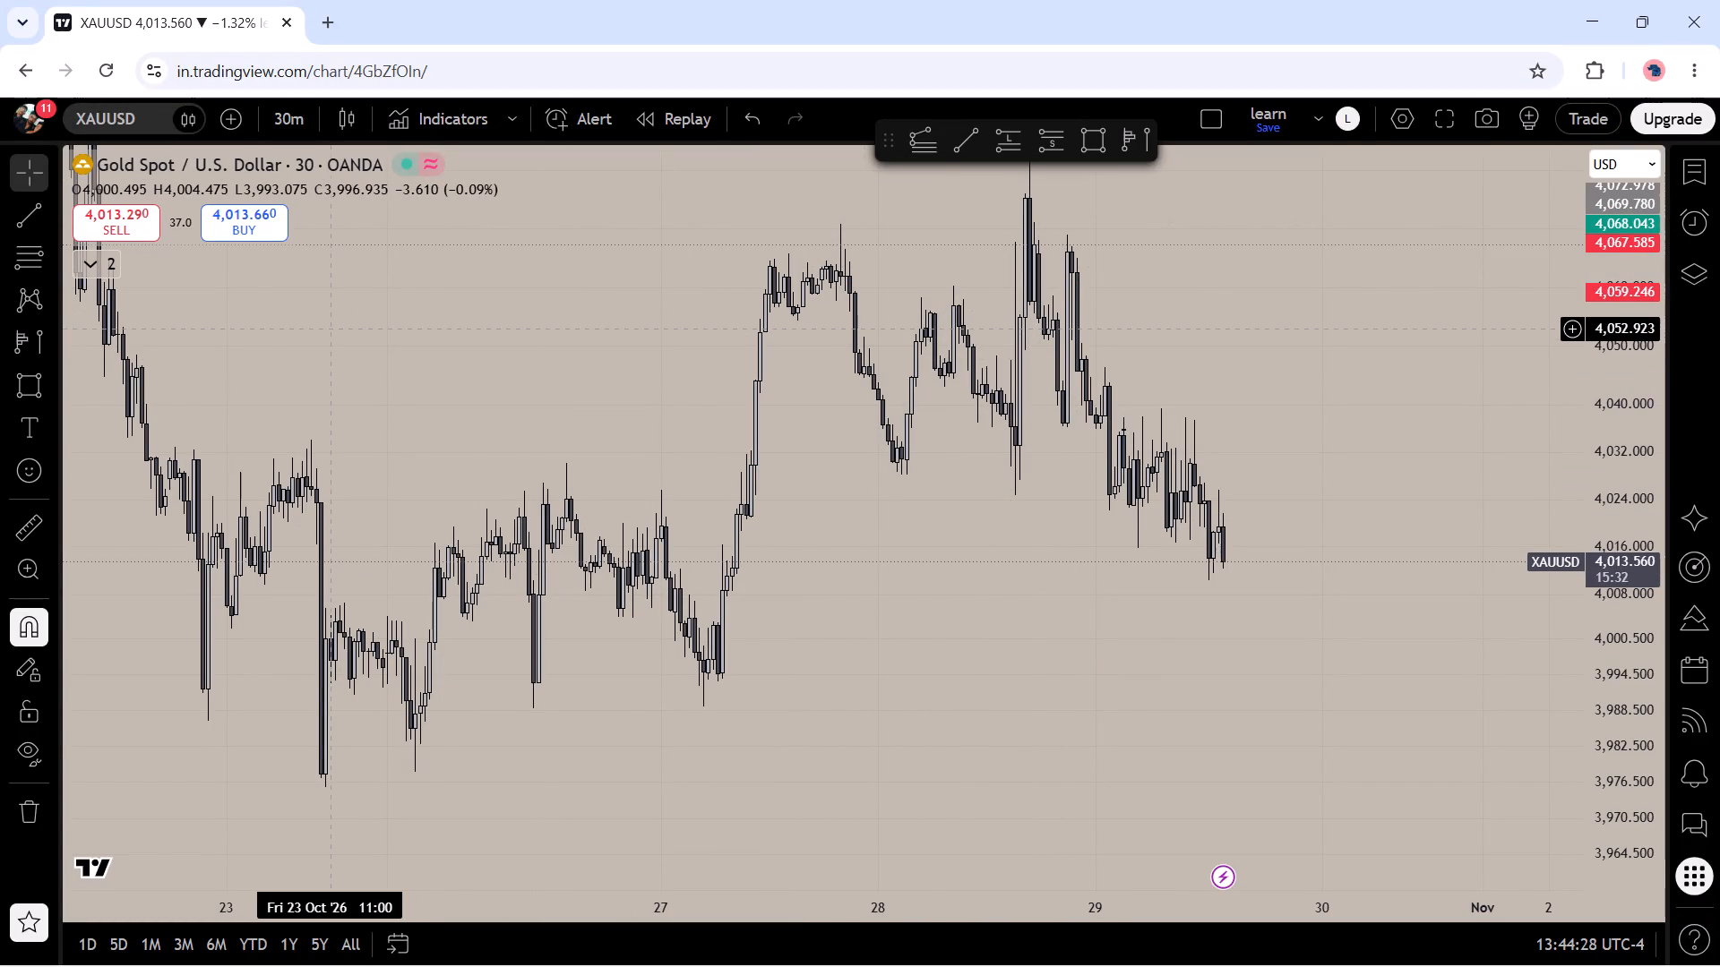
Turn on session breaks in the chart's event settings.
left_click(1410, 132)
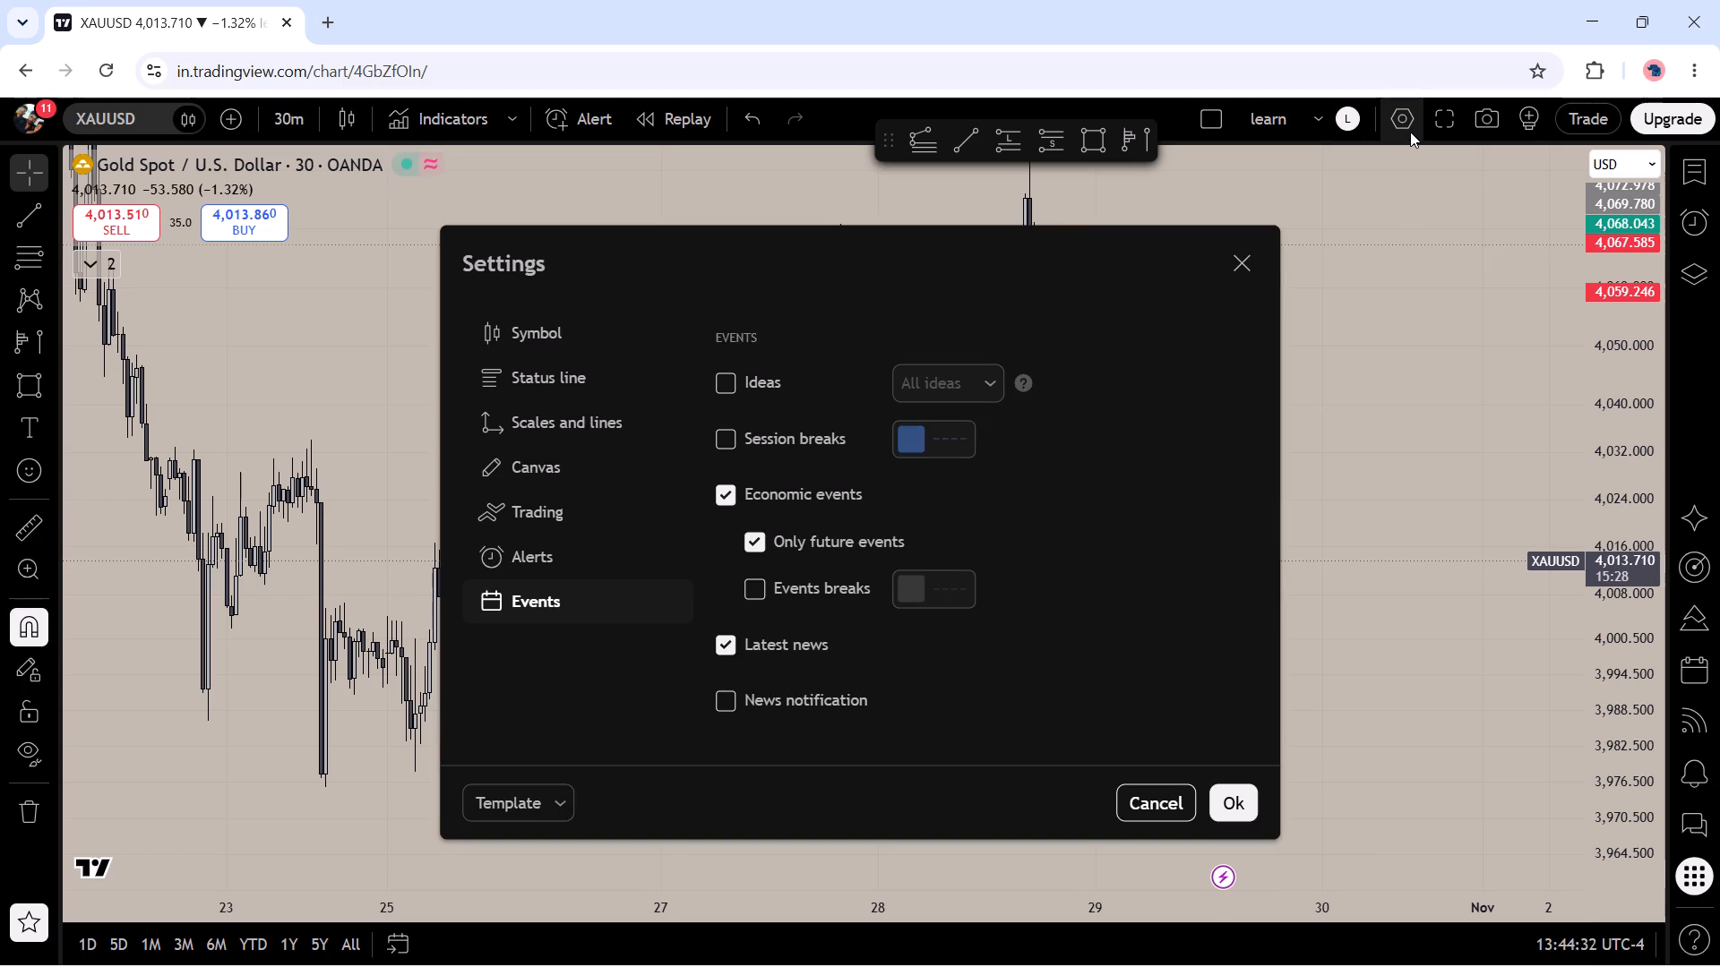
left_click(727, 437)
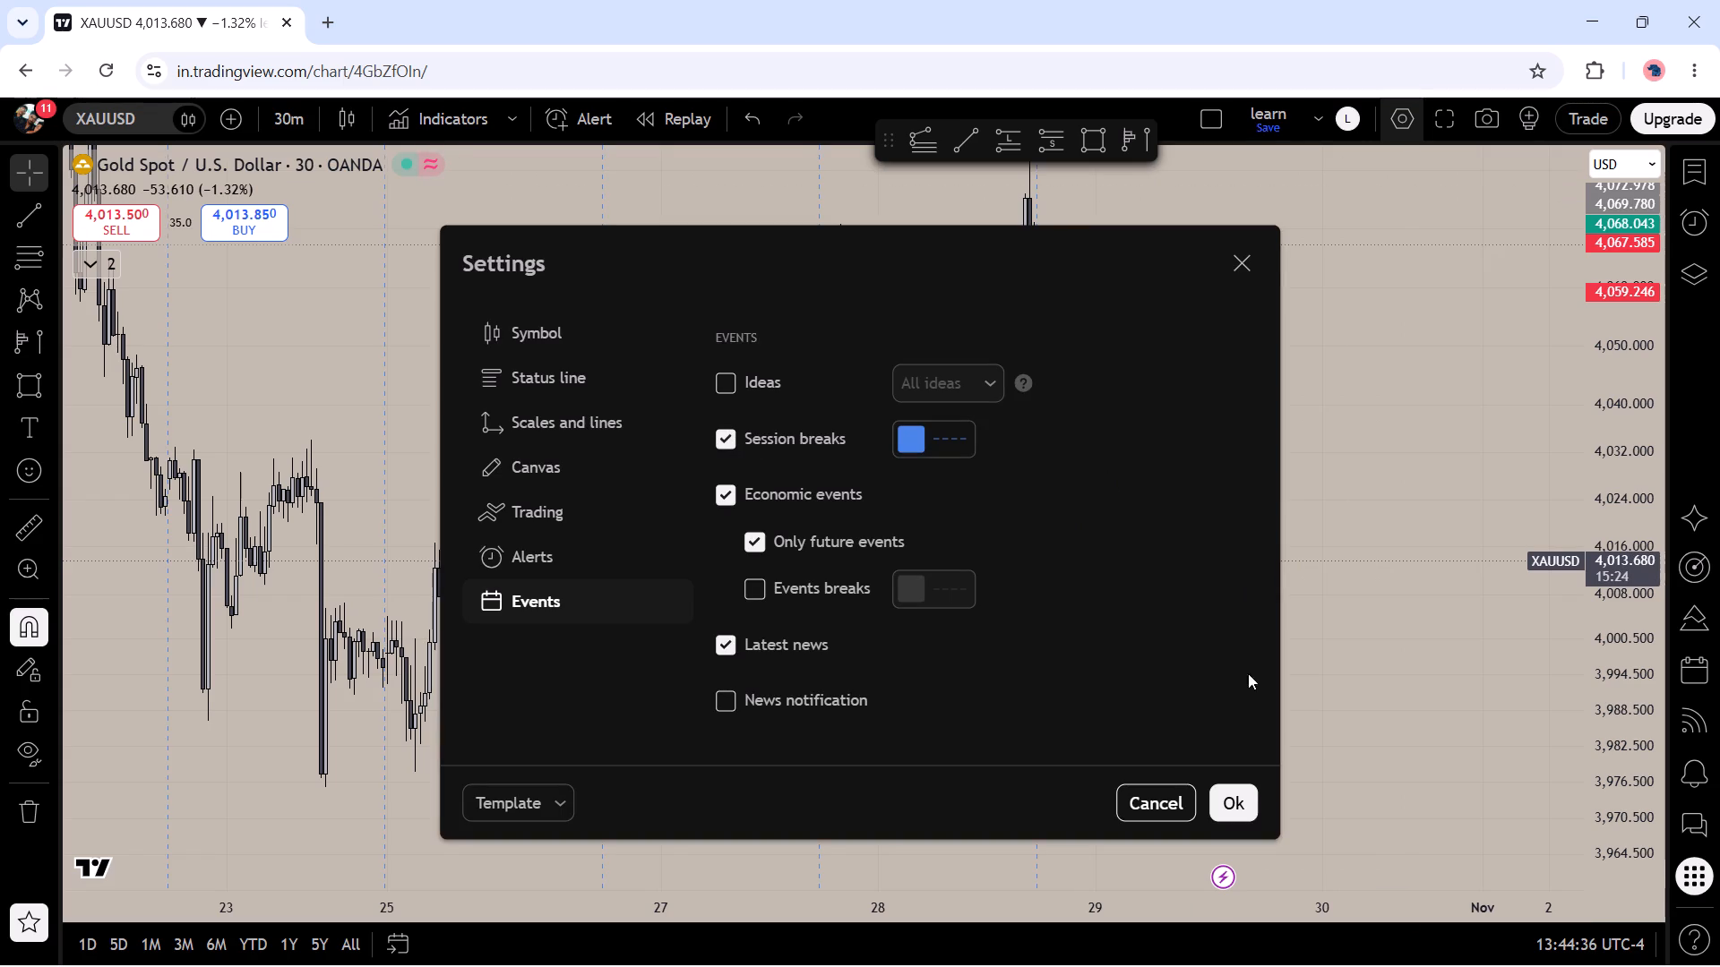
left_click(1244, 802)
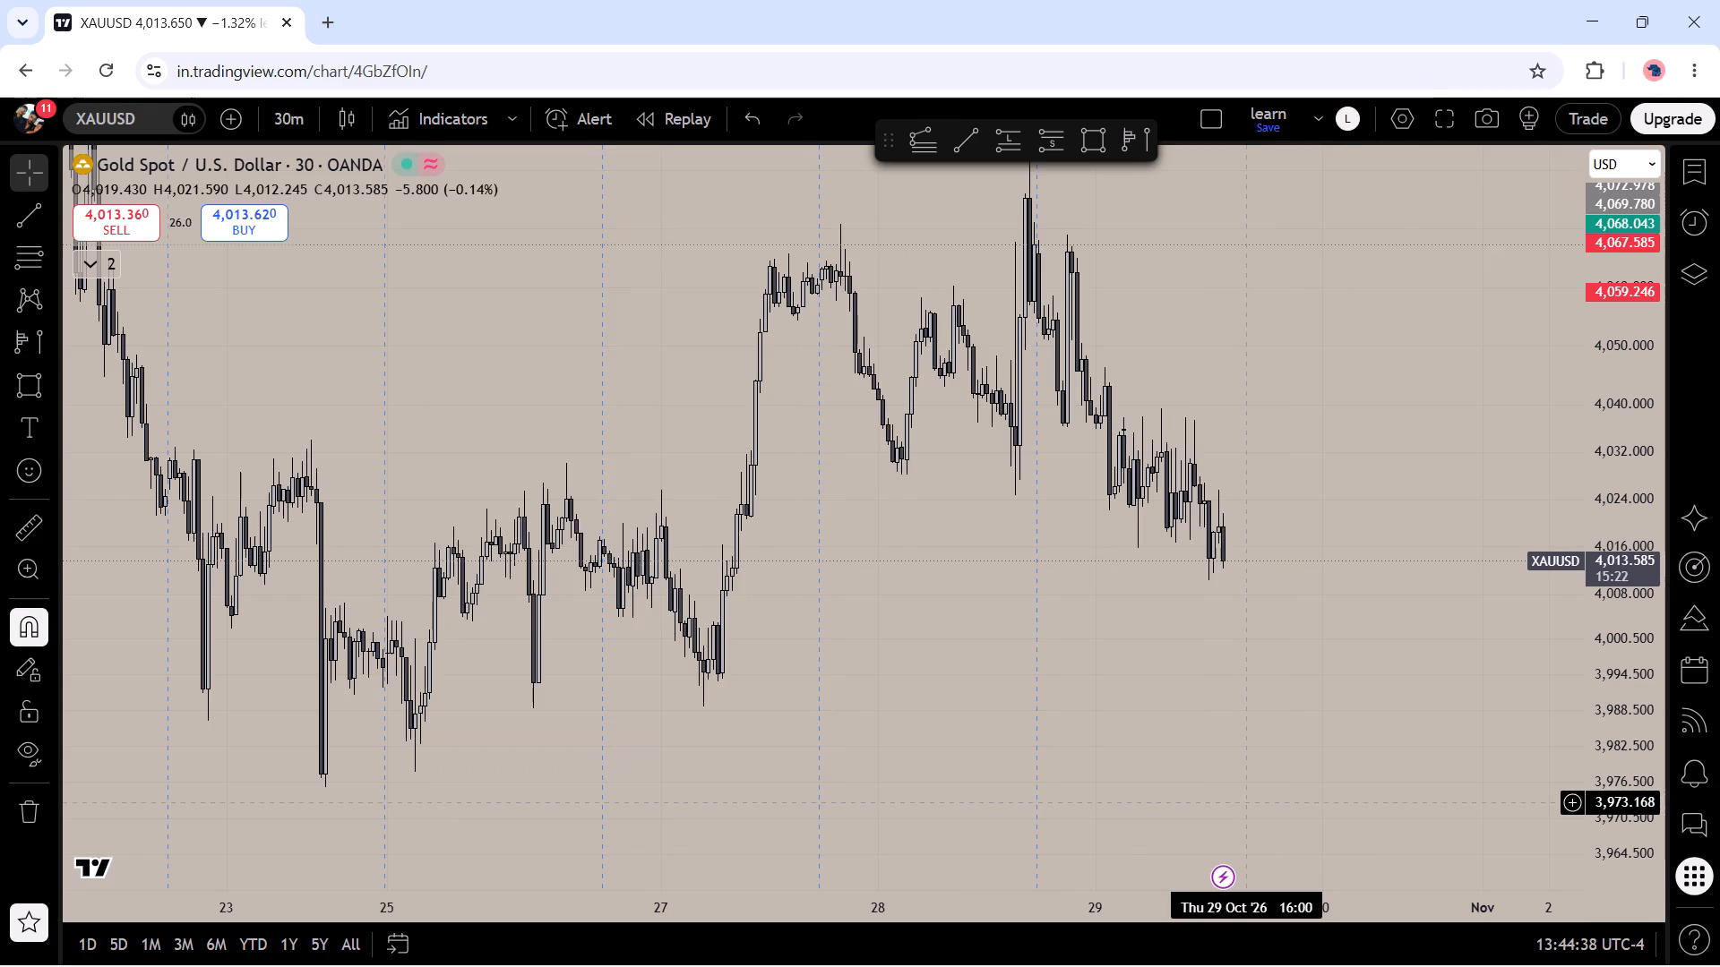
Switch the XAUUSD chart interval to 15 minutes.
left_click_drag(966, 697, 863, 784)
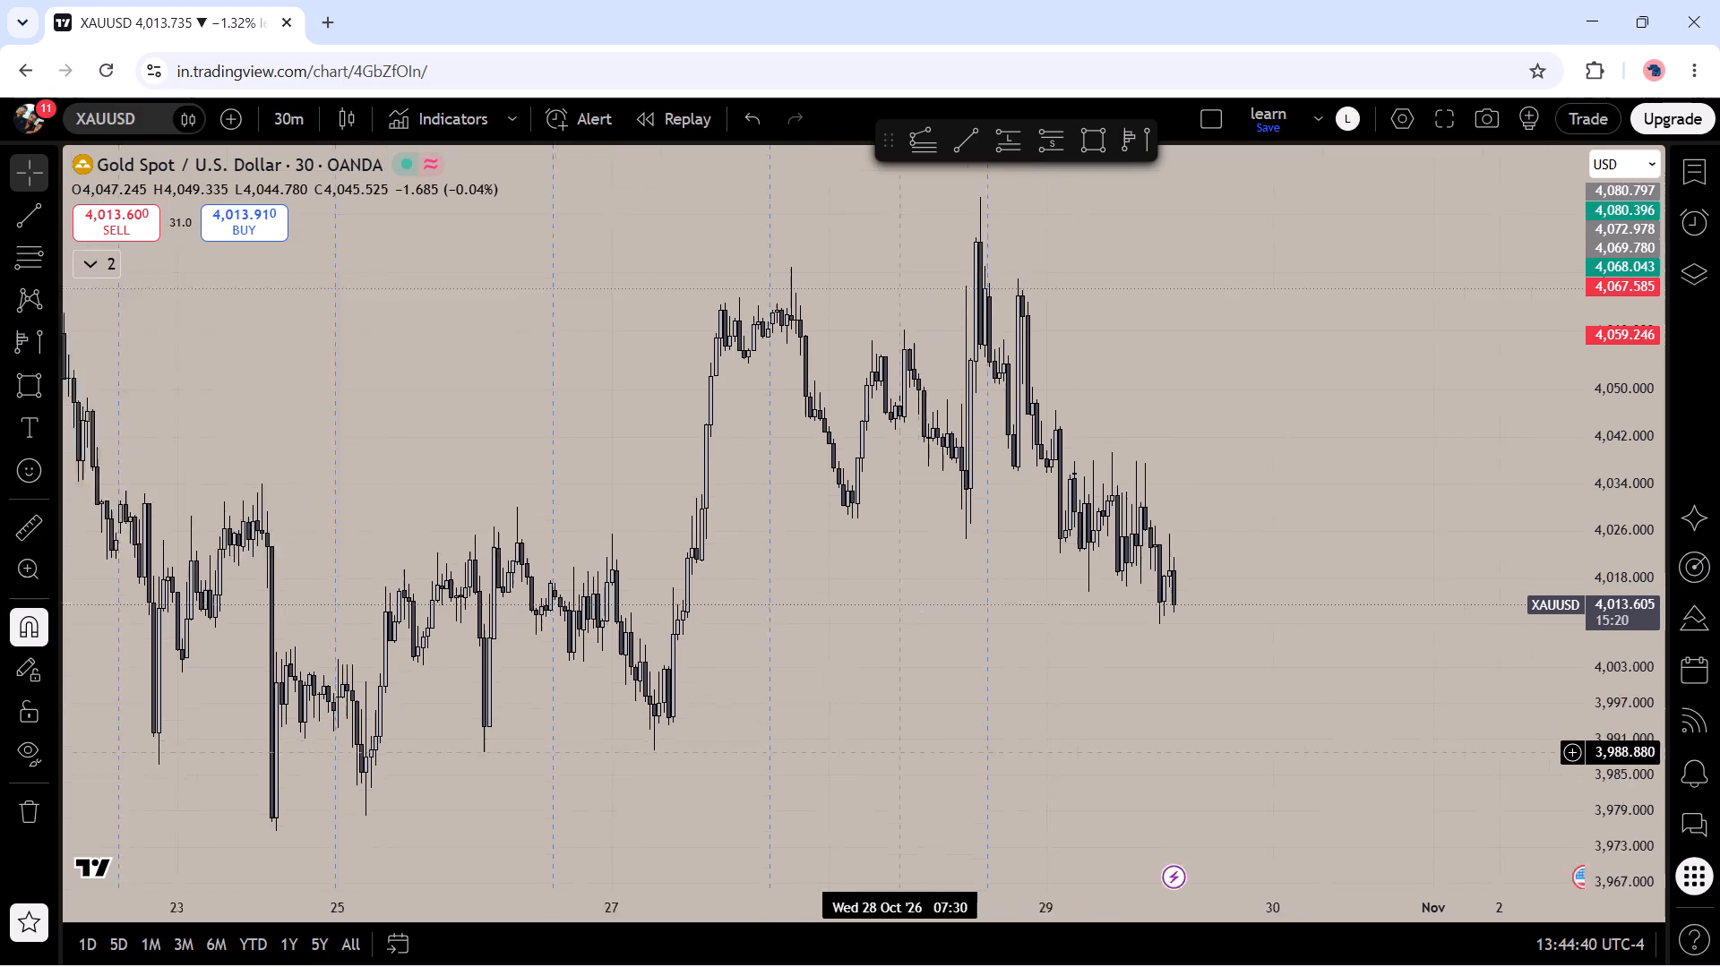
left_click_drag(863, 784, 844, 797)
left_click(300, 103)
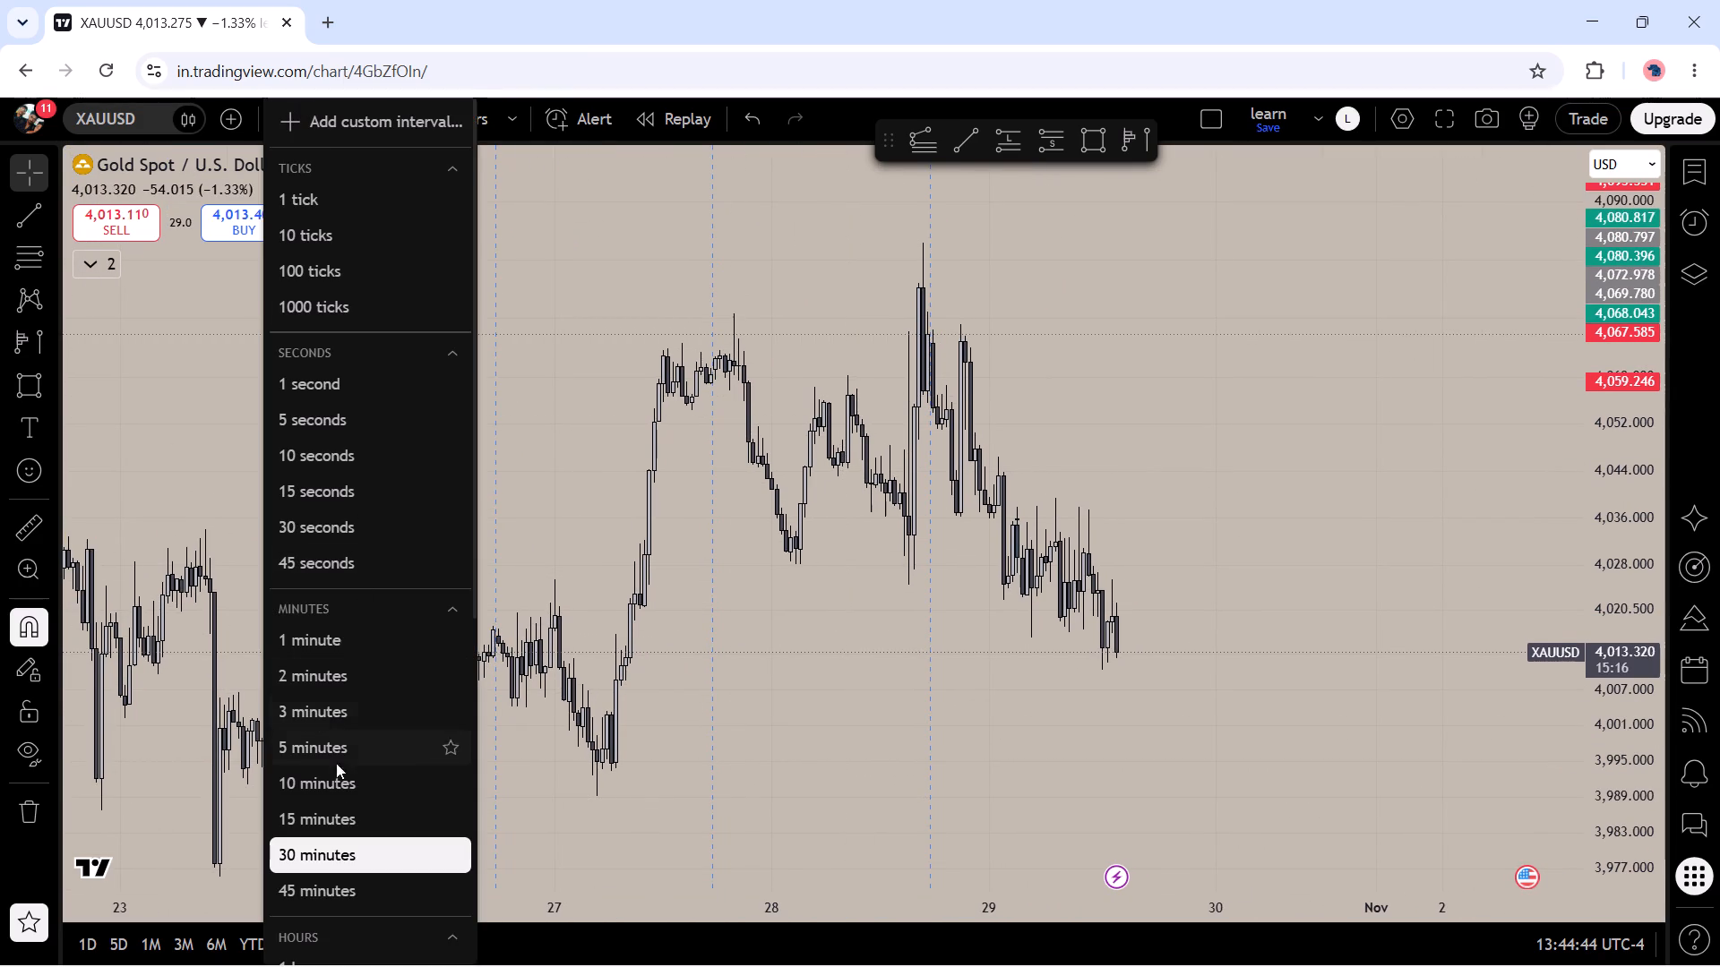
left_click(344, 824)
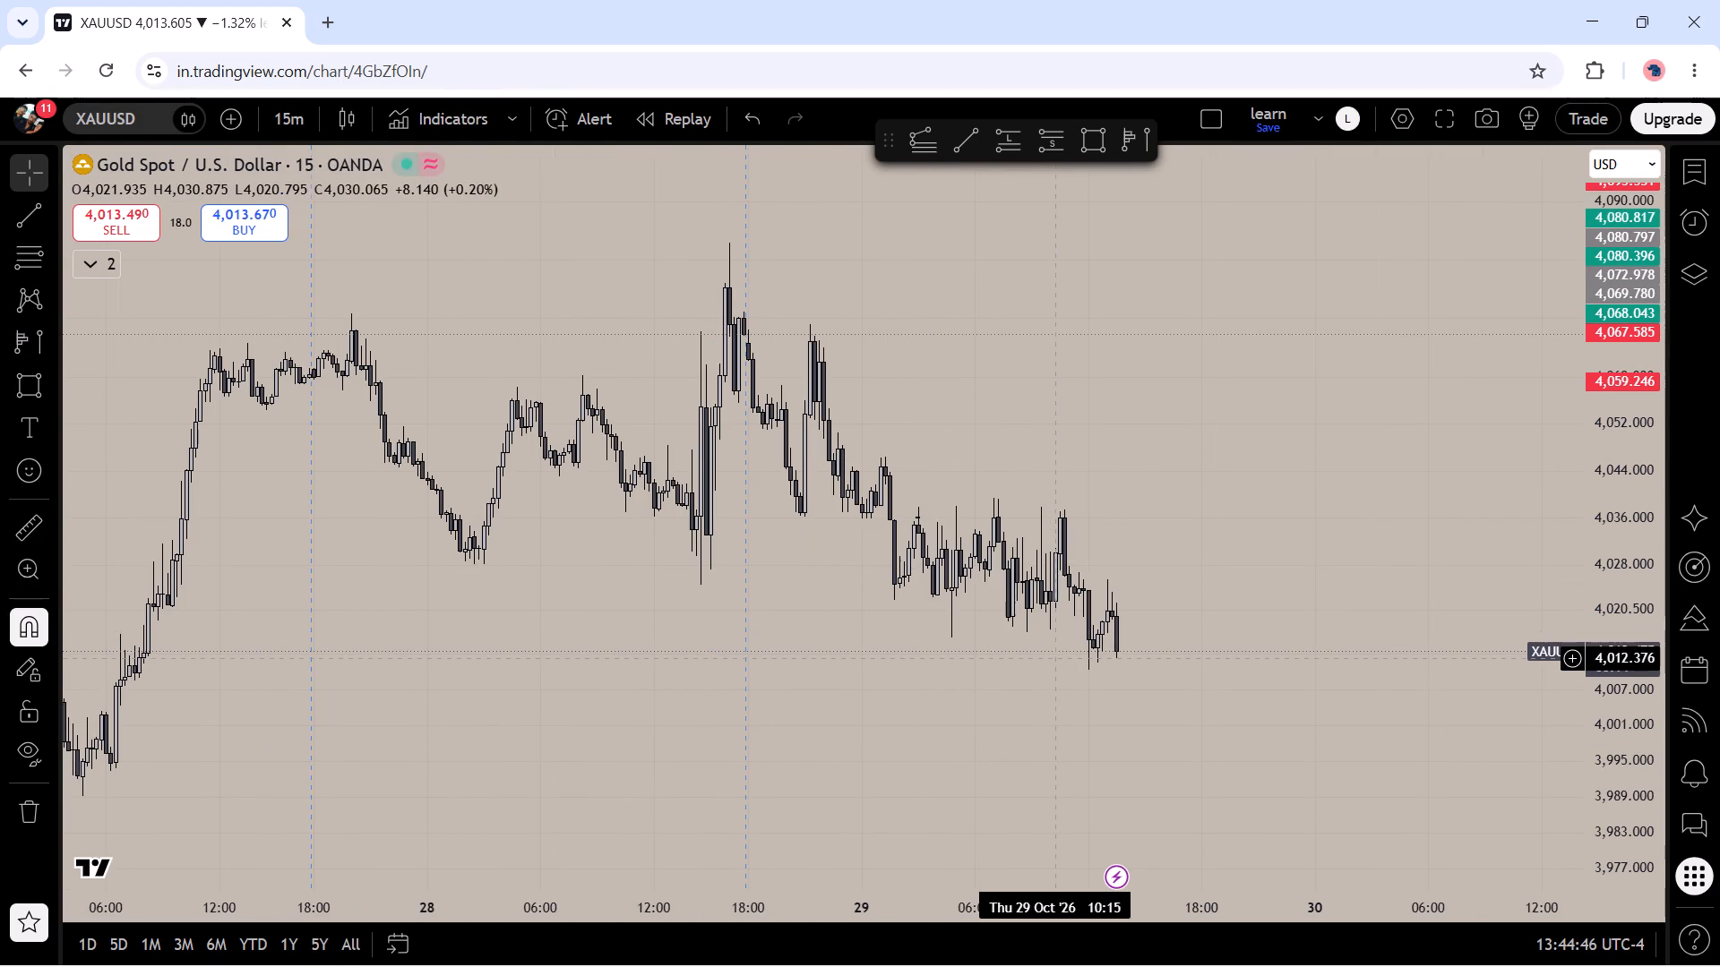
Review the session break option in the chart's event settings and keep the settings as they are.
left_click_drag(849, 668, 1183, 532)
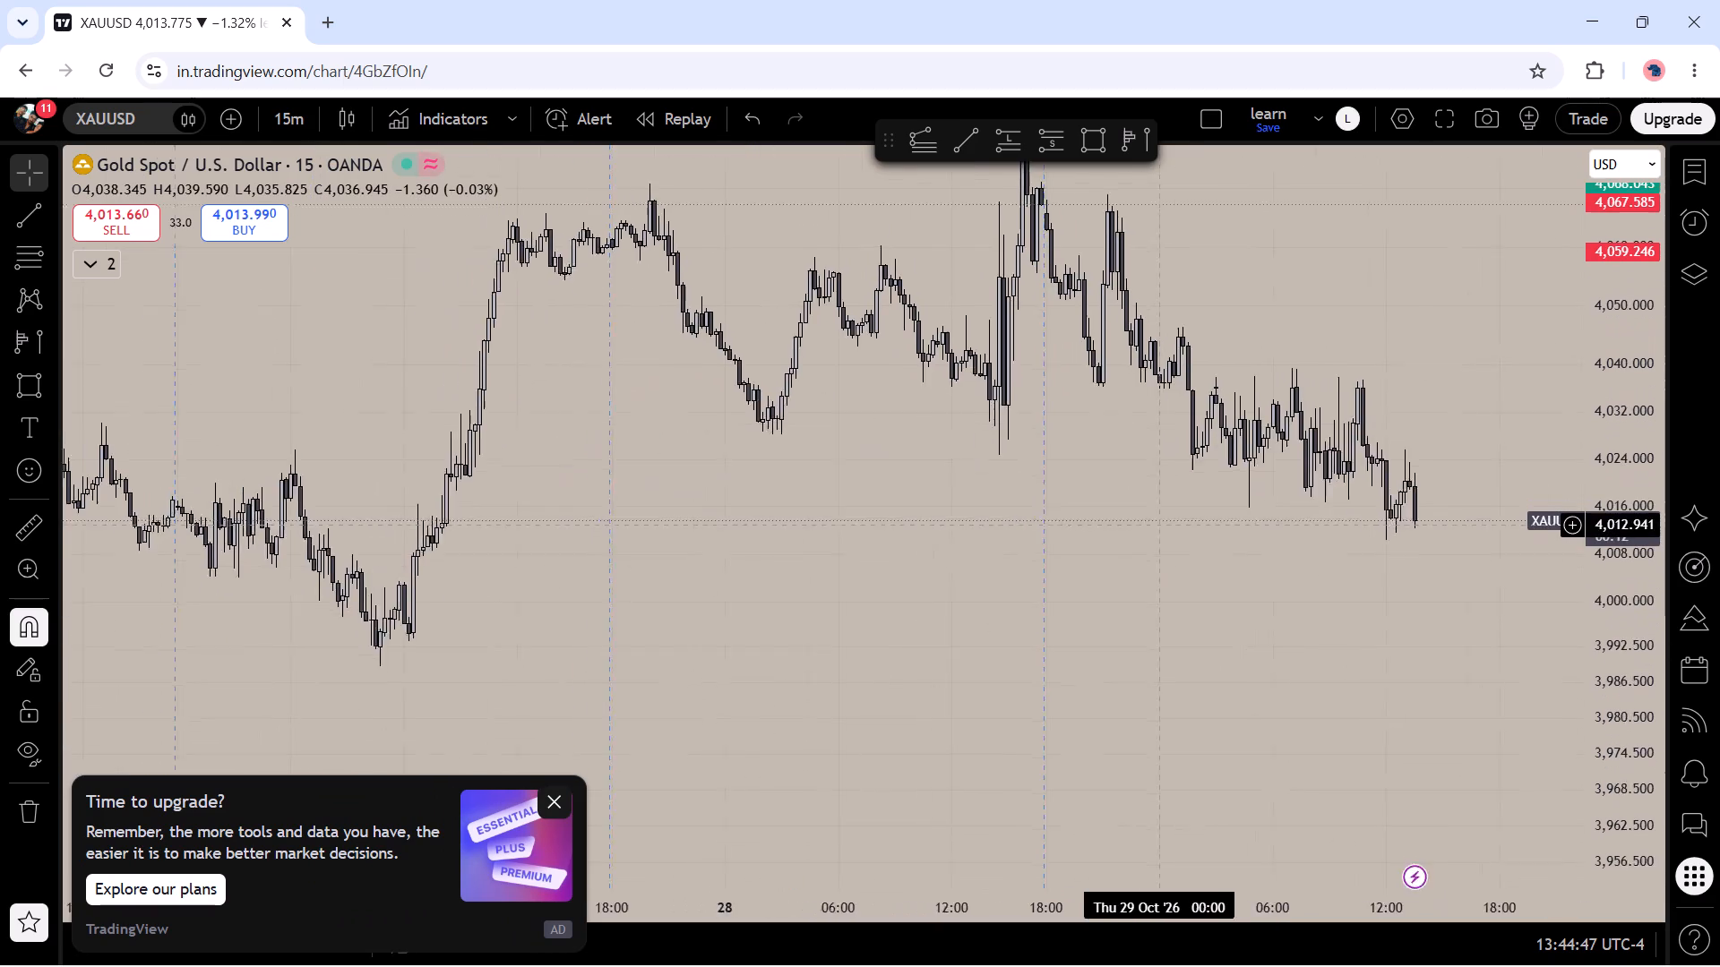
left_click_drag(1183, 532, 1154, 520)
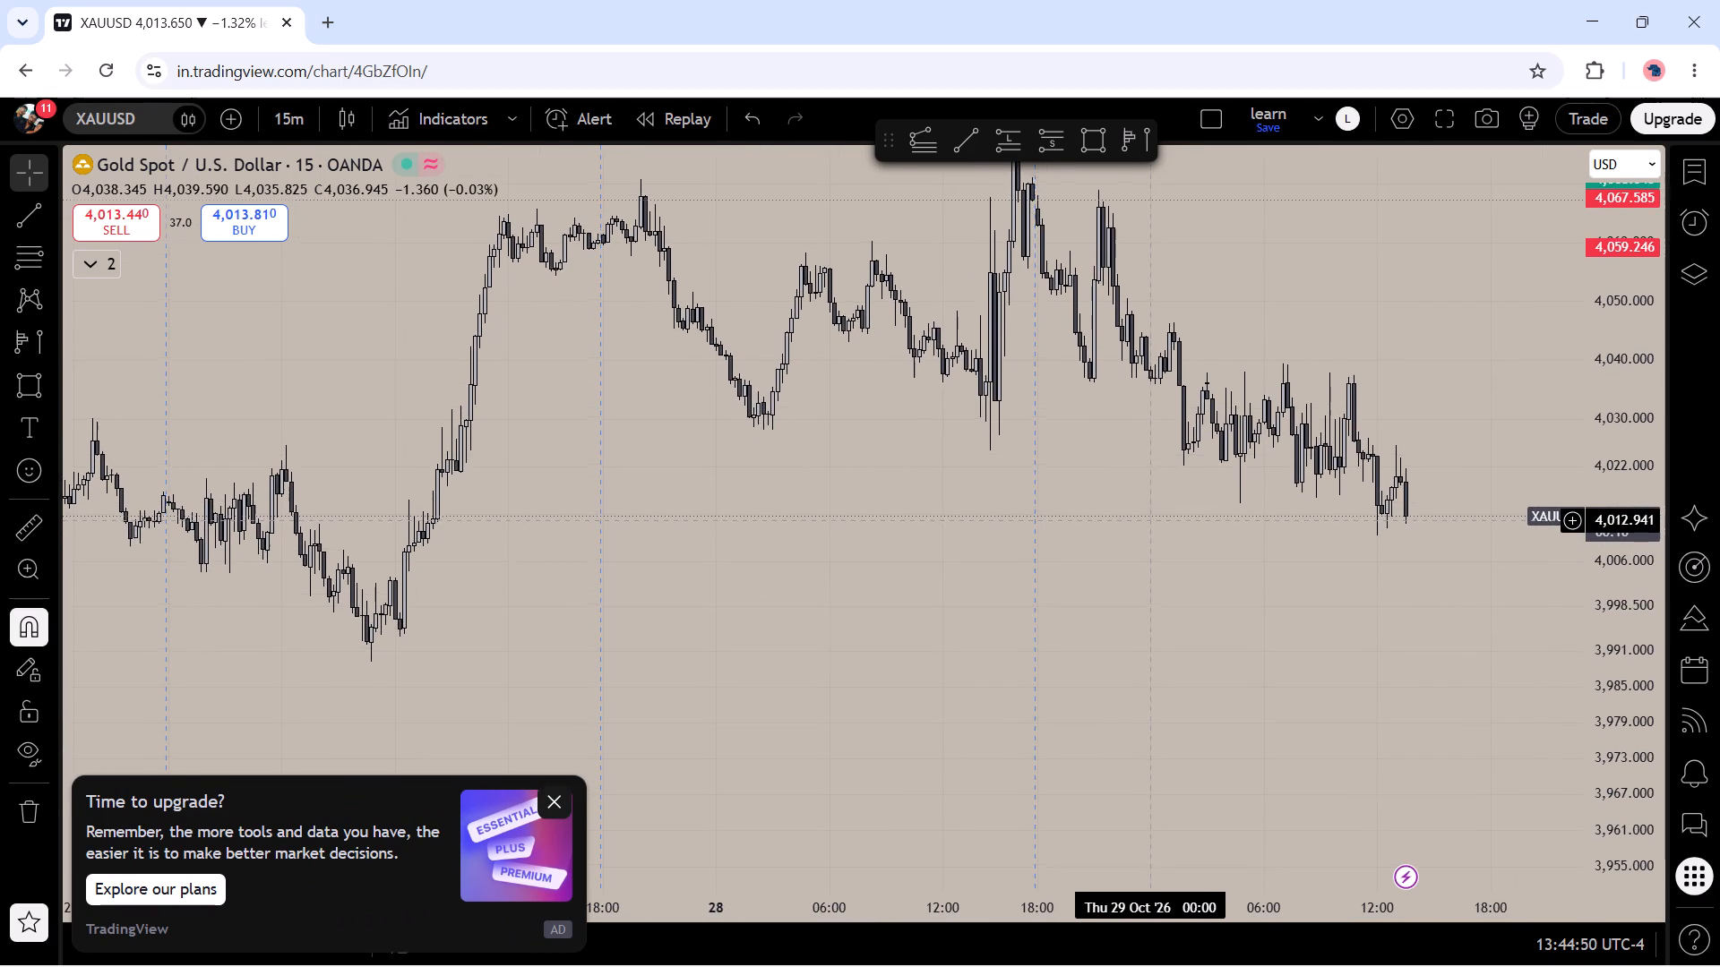
left_click_drag(1154, 520, 1166, 552)
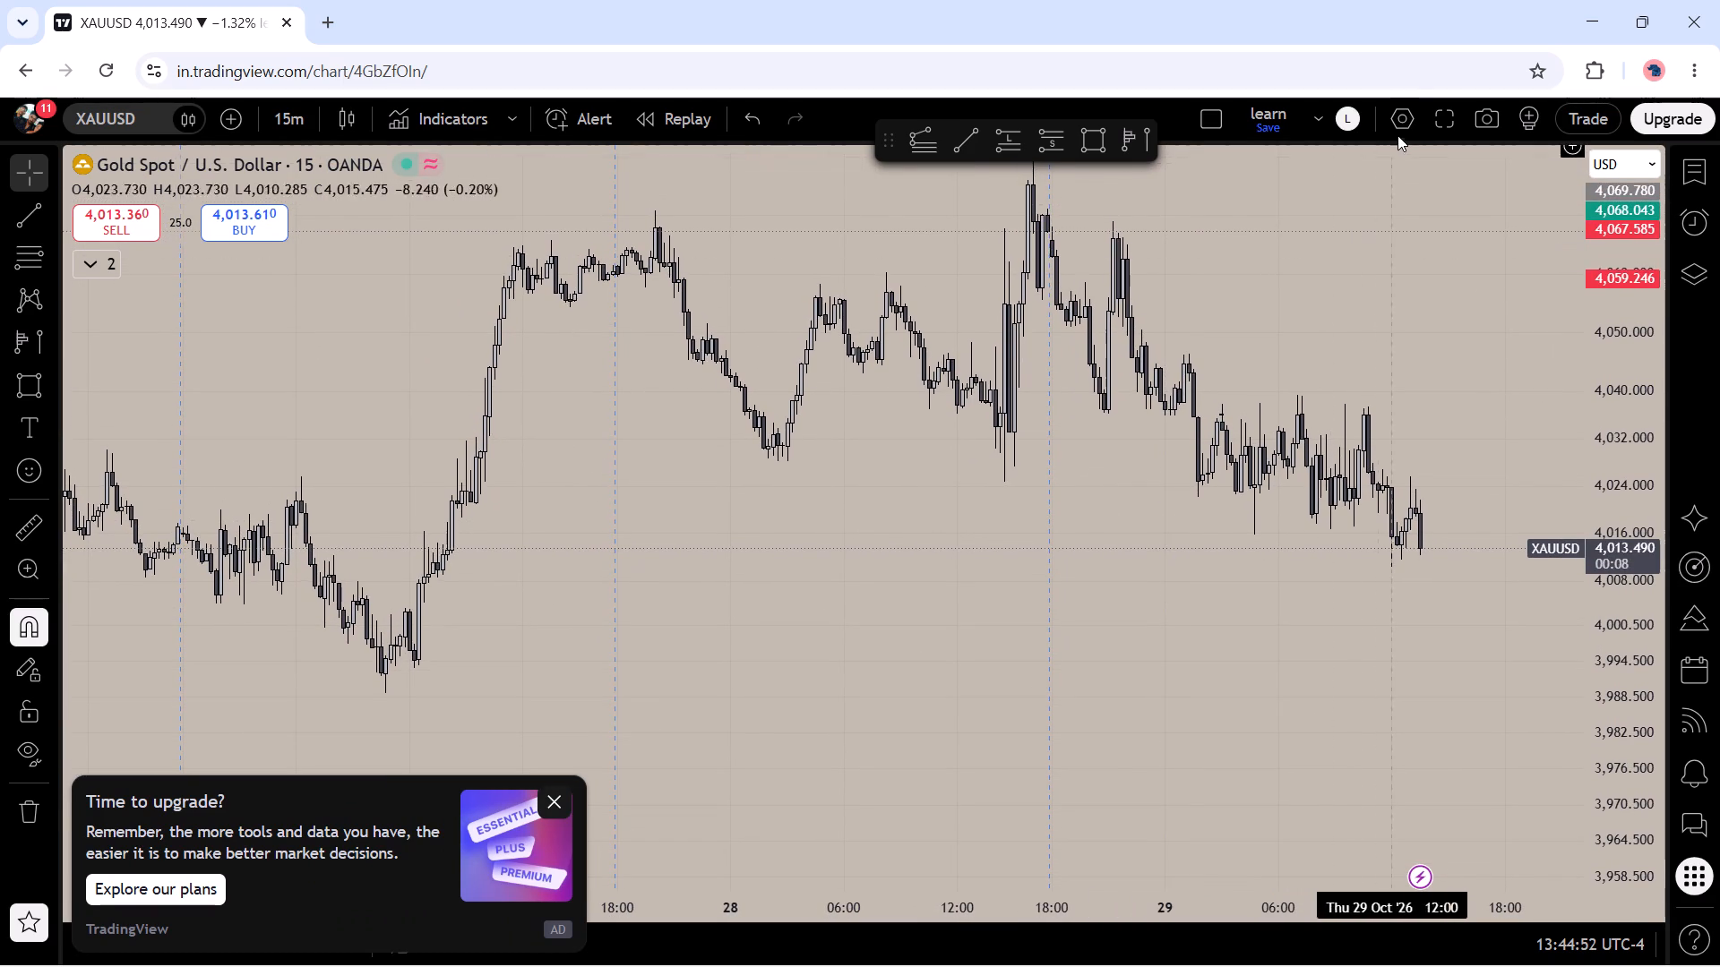
left_click(1401, 132)
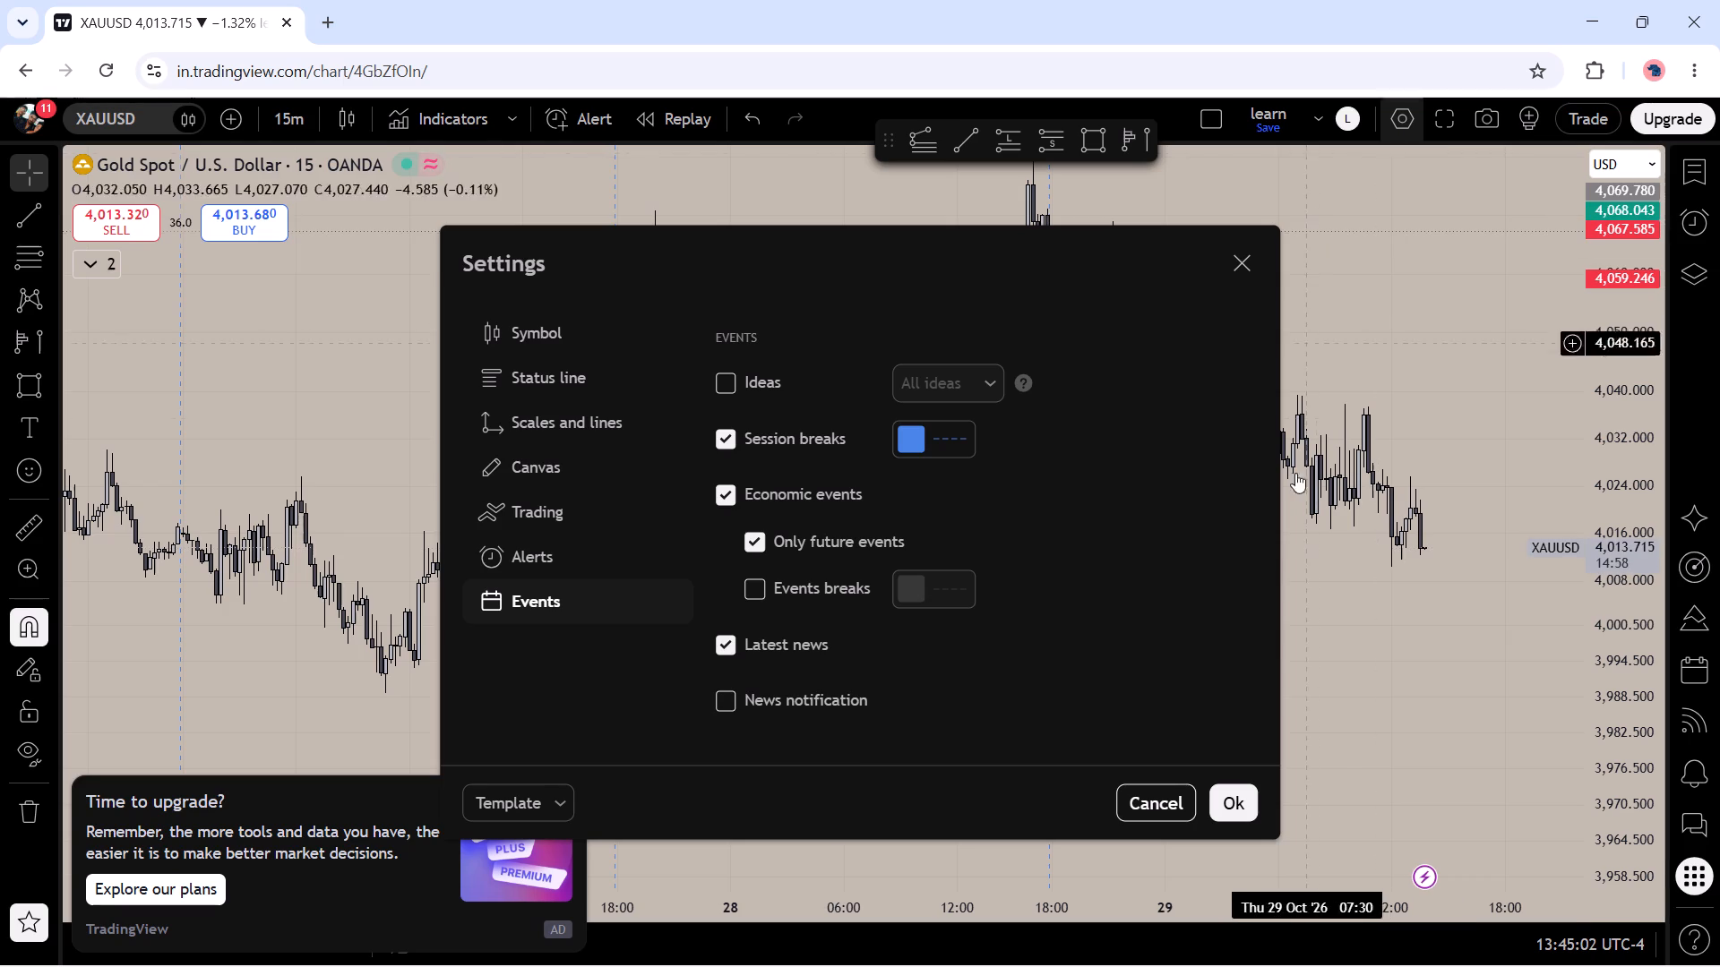
left_click(1251, 803)
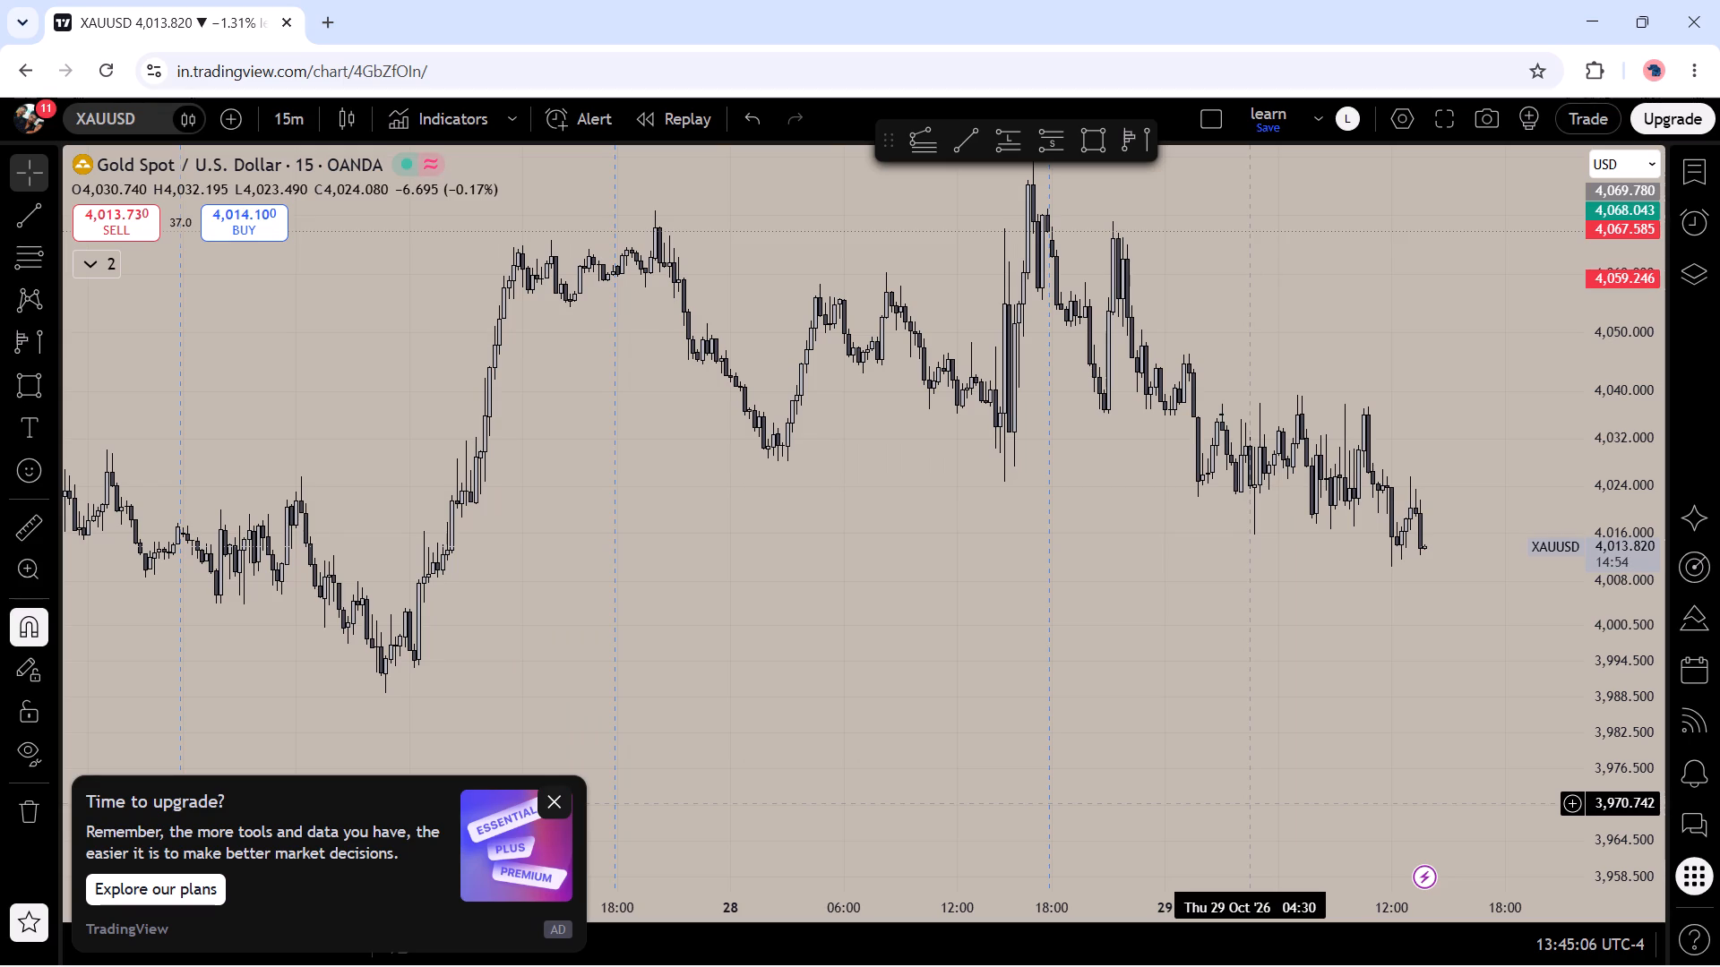
Place a fixed range volume profile over the 27 October session, from its opening session break to 16:45 on 27 October.
left_click_drag(907, 667, 859, 834)
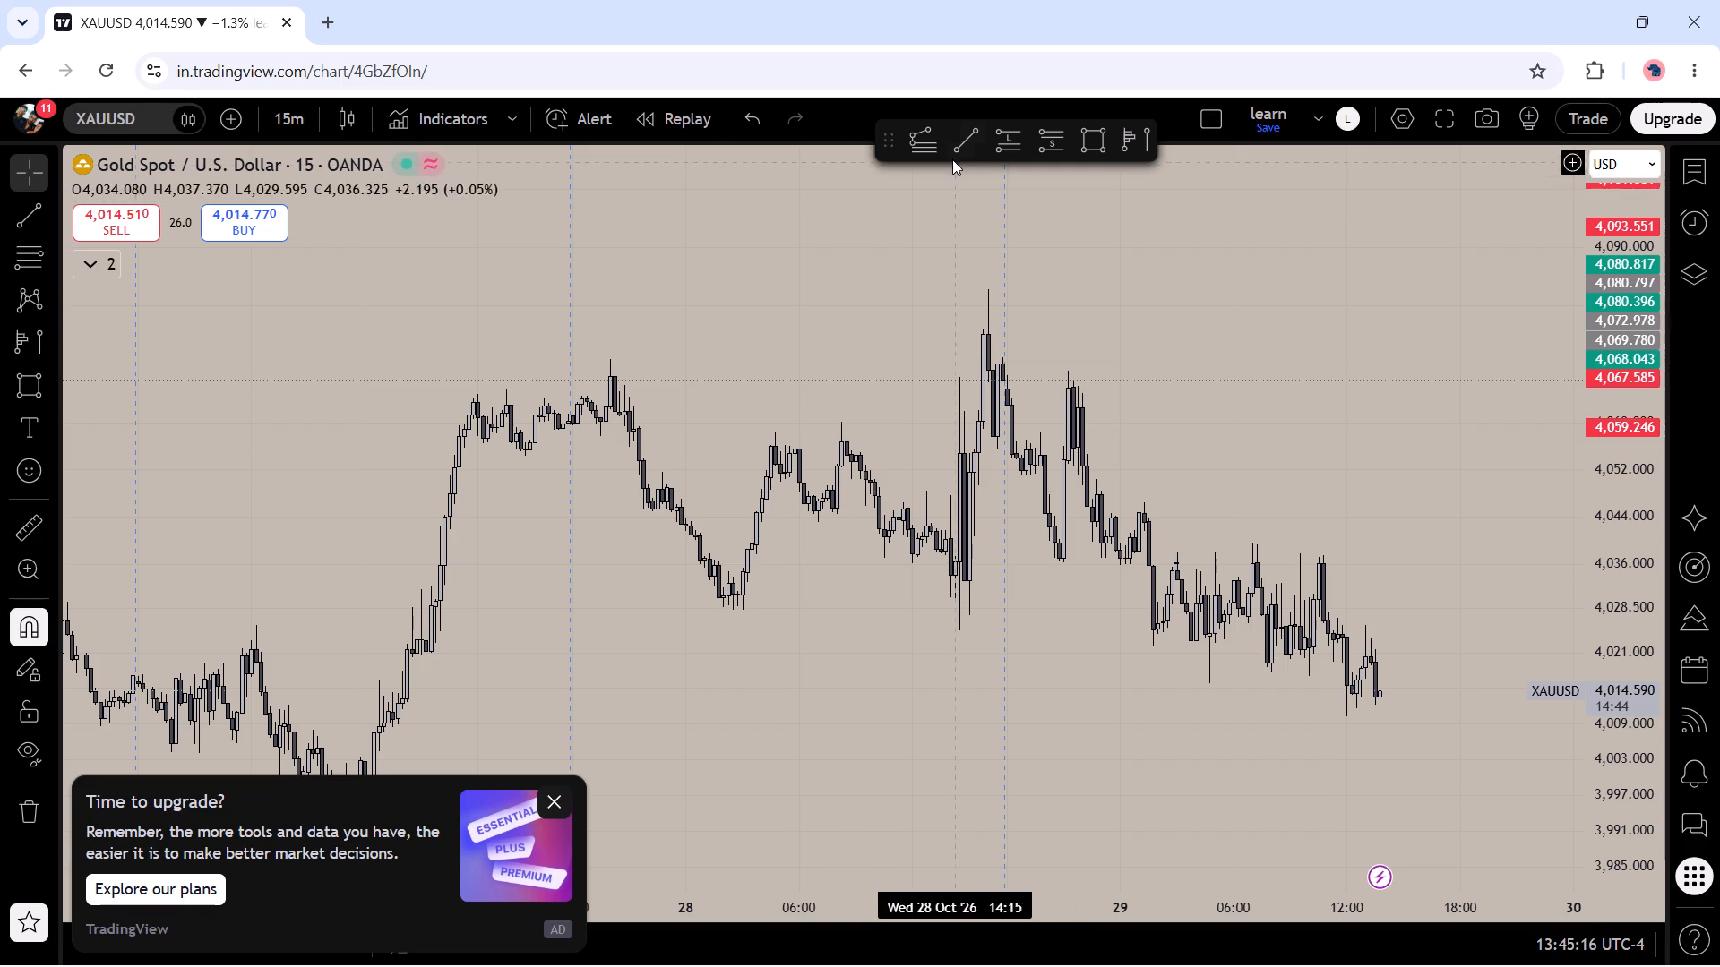
left_click(1131, 140)
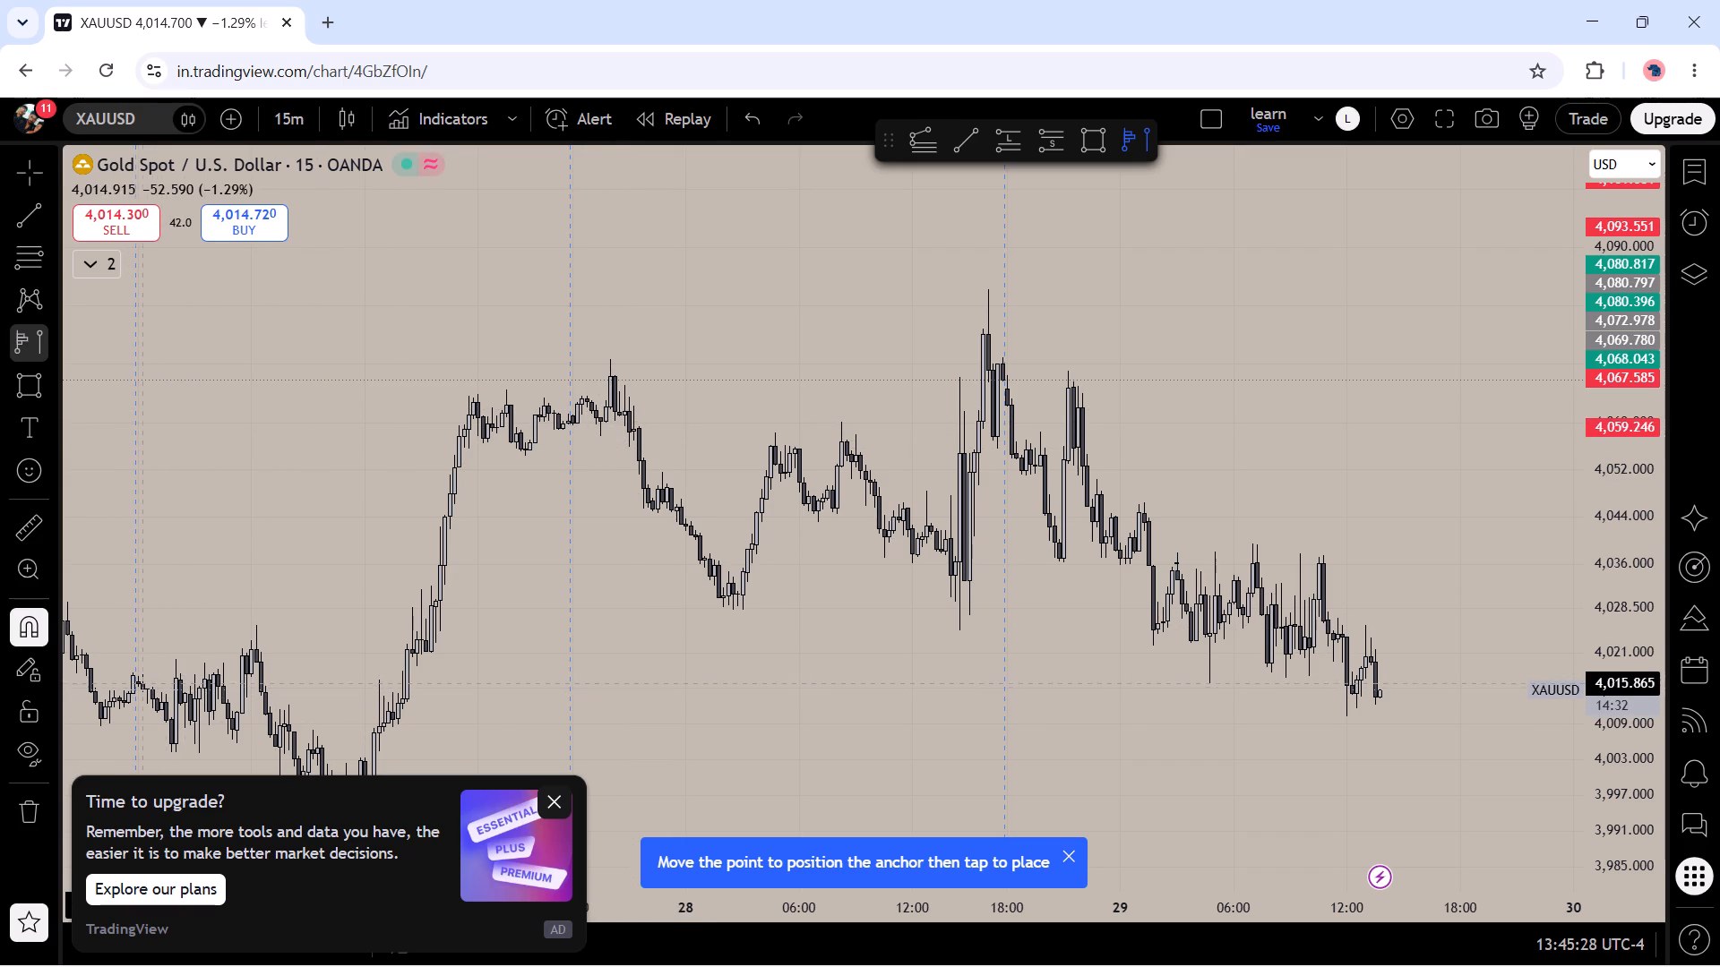
left_click_drag(139, 682, 165, 678)
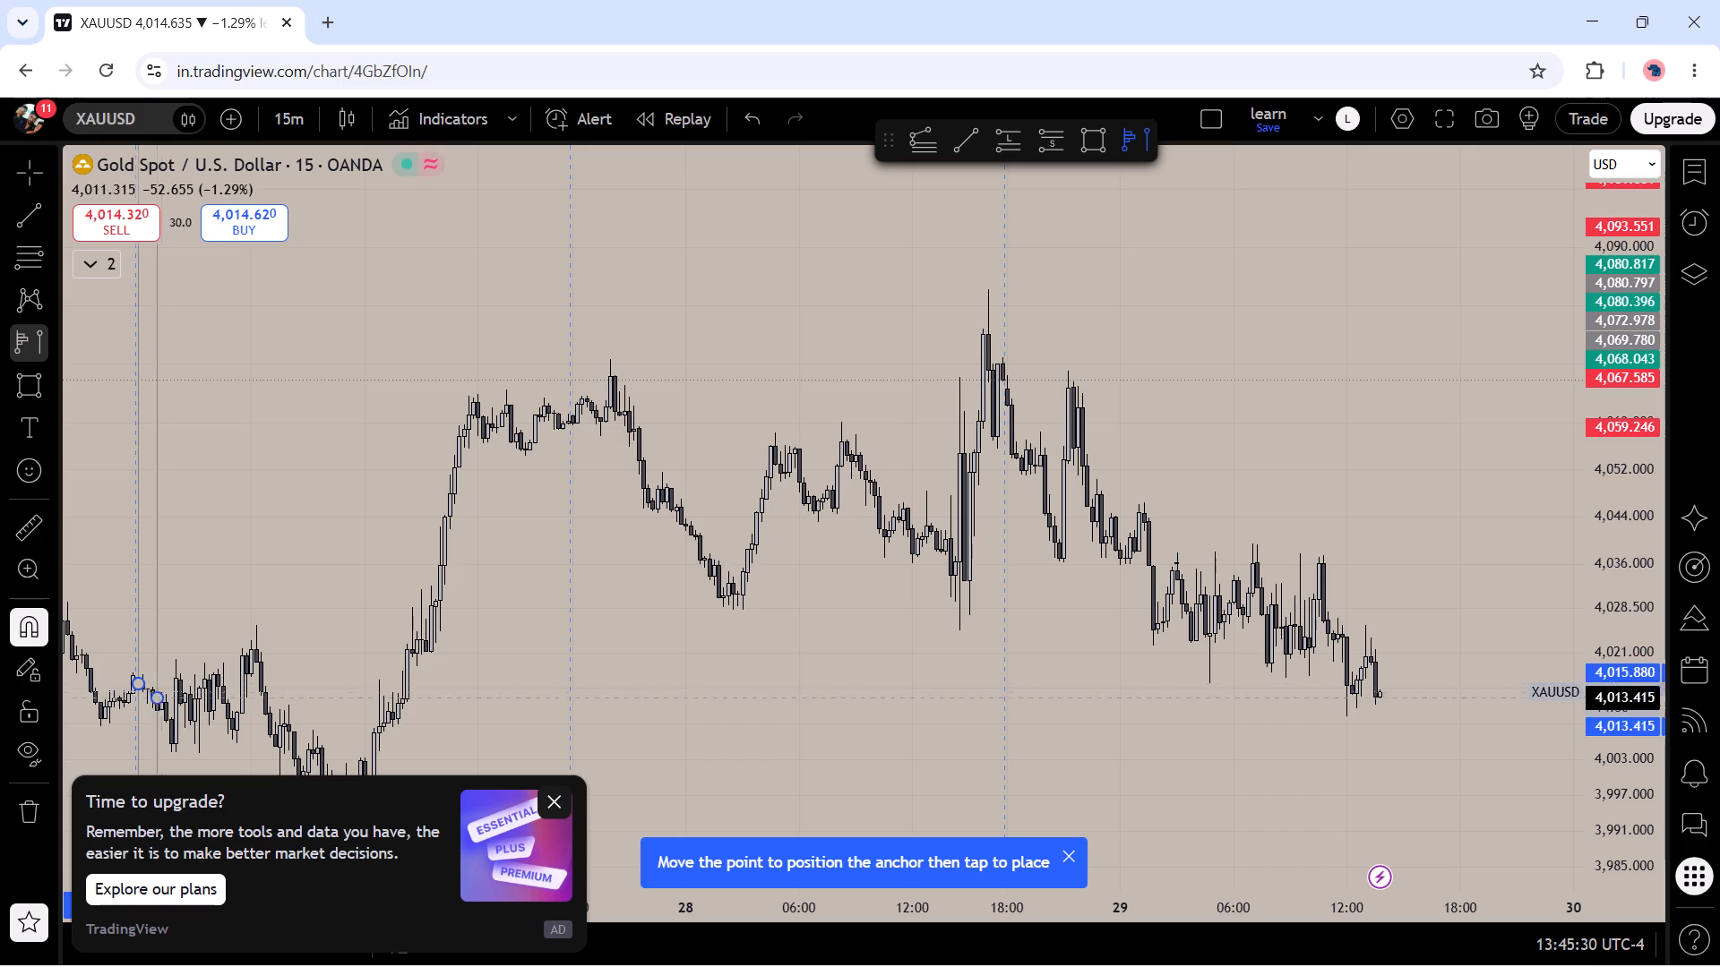
left_click_drag(165, 678, 522, 464)
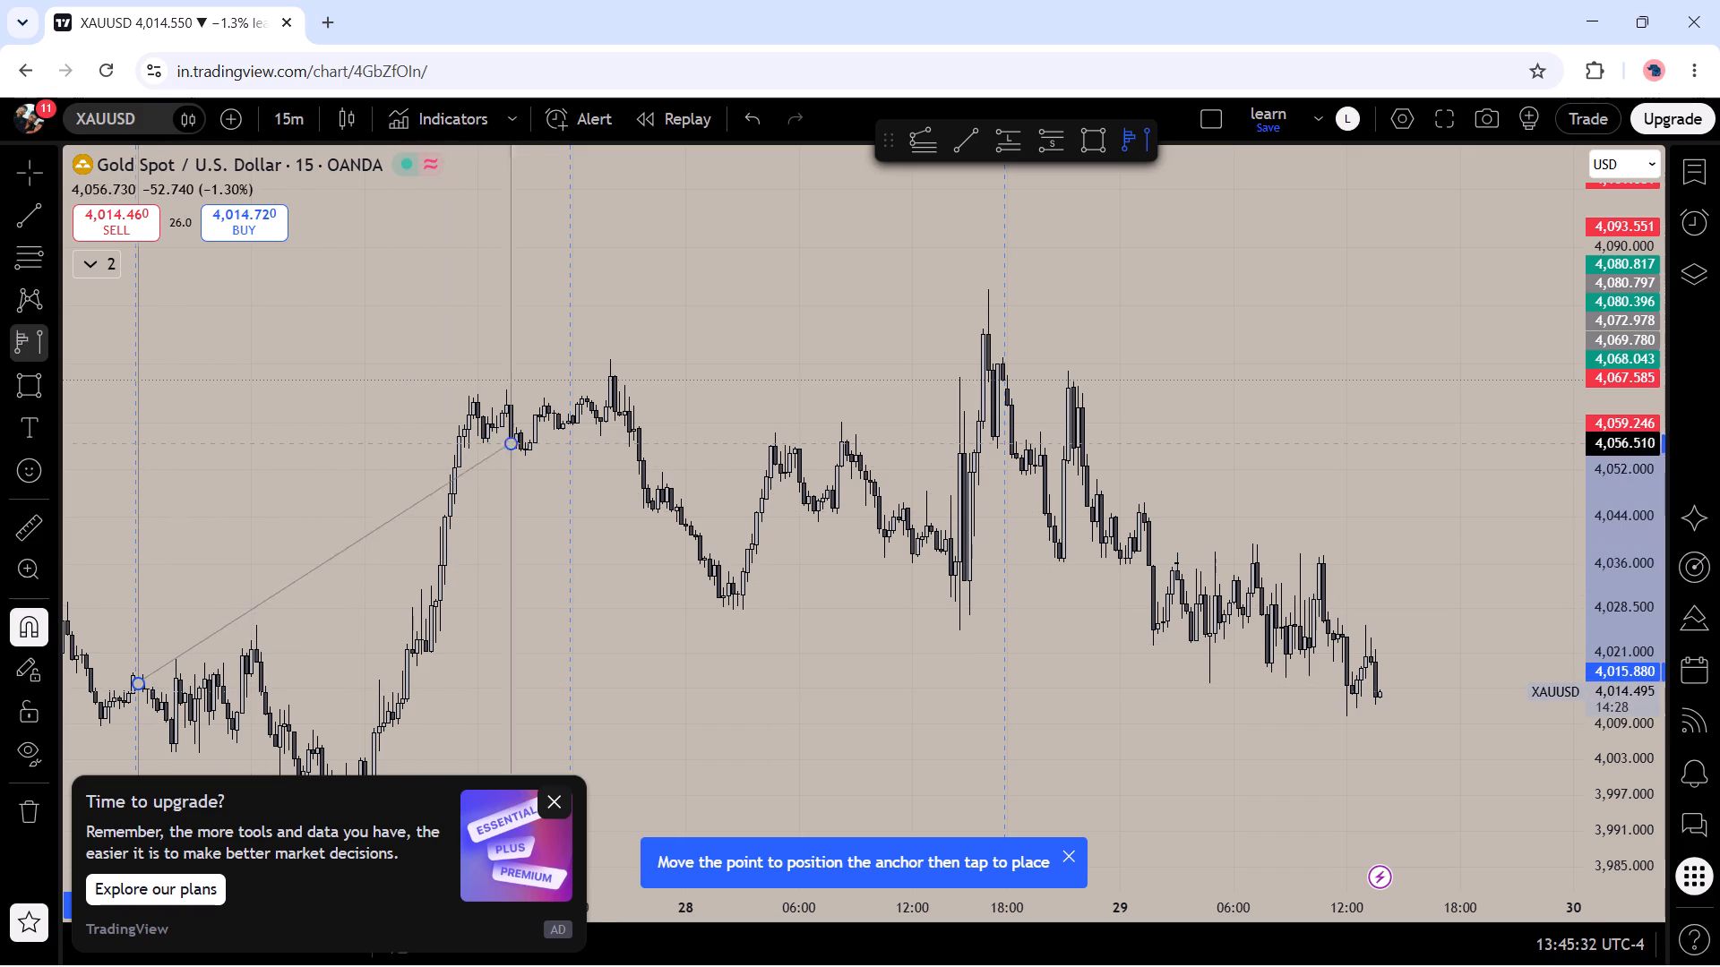
left_click_drag(522, 464, 566, 434)
left_click(566, 434)
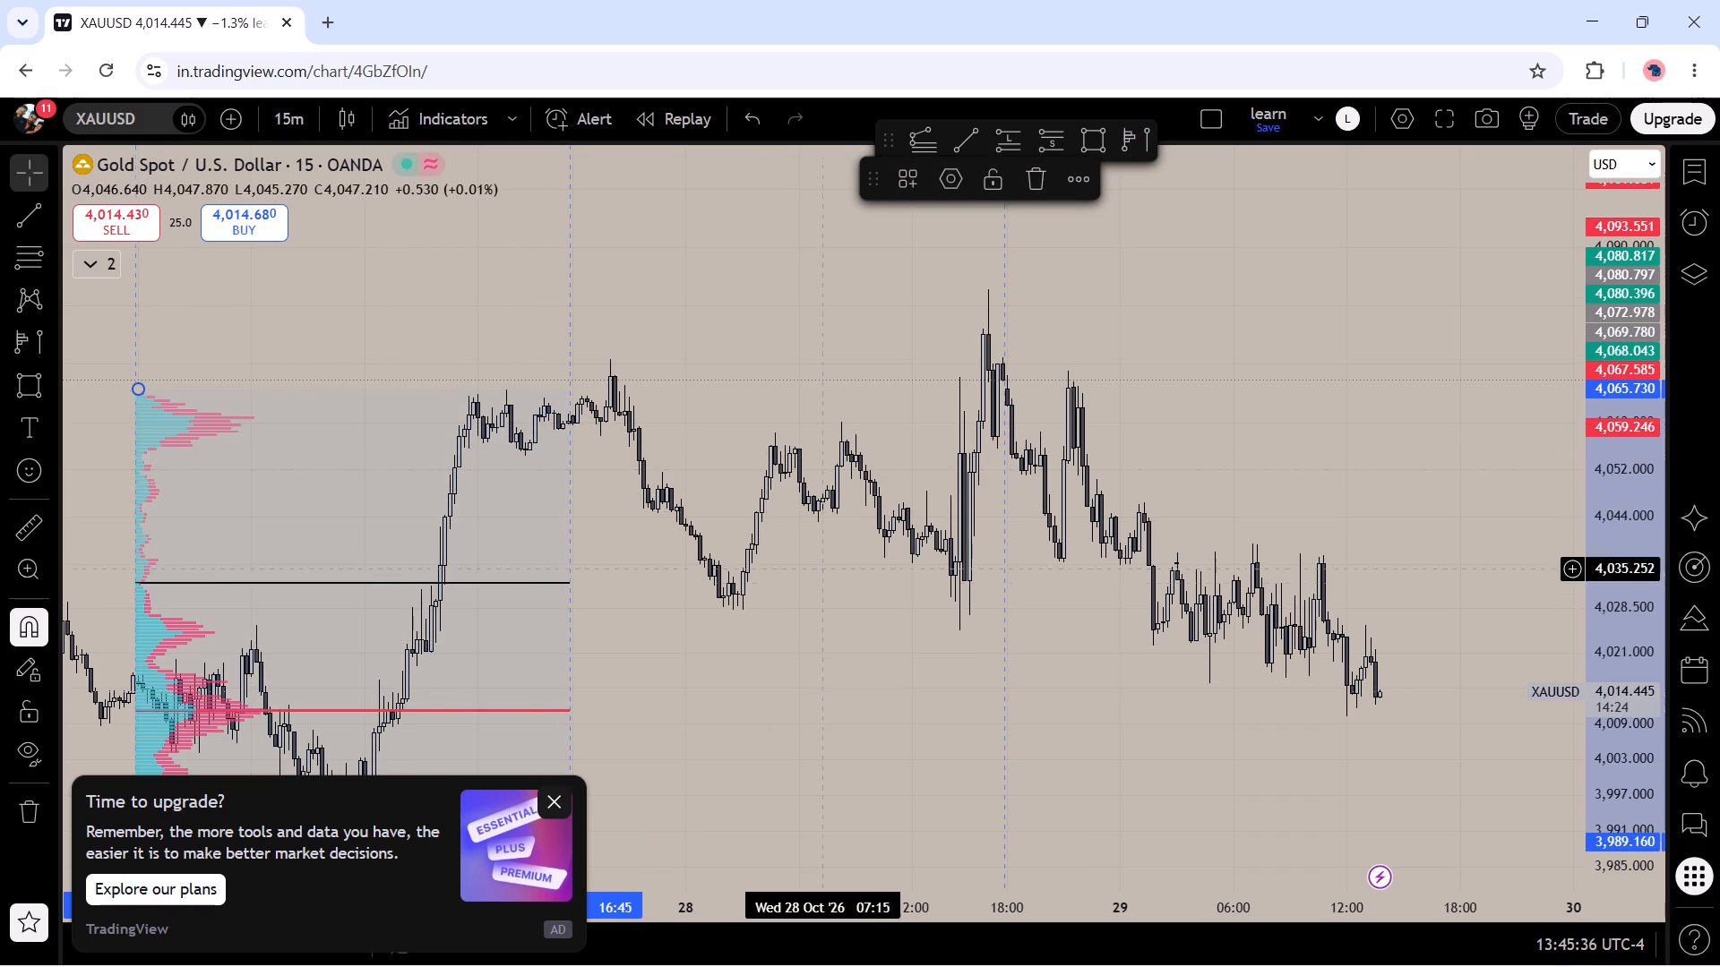
Select the fixed range volume profile drawn over the 27 October session.
left_click_drag(740, 709, 862, 572)
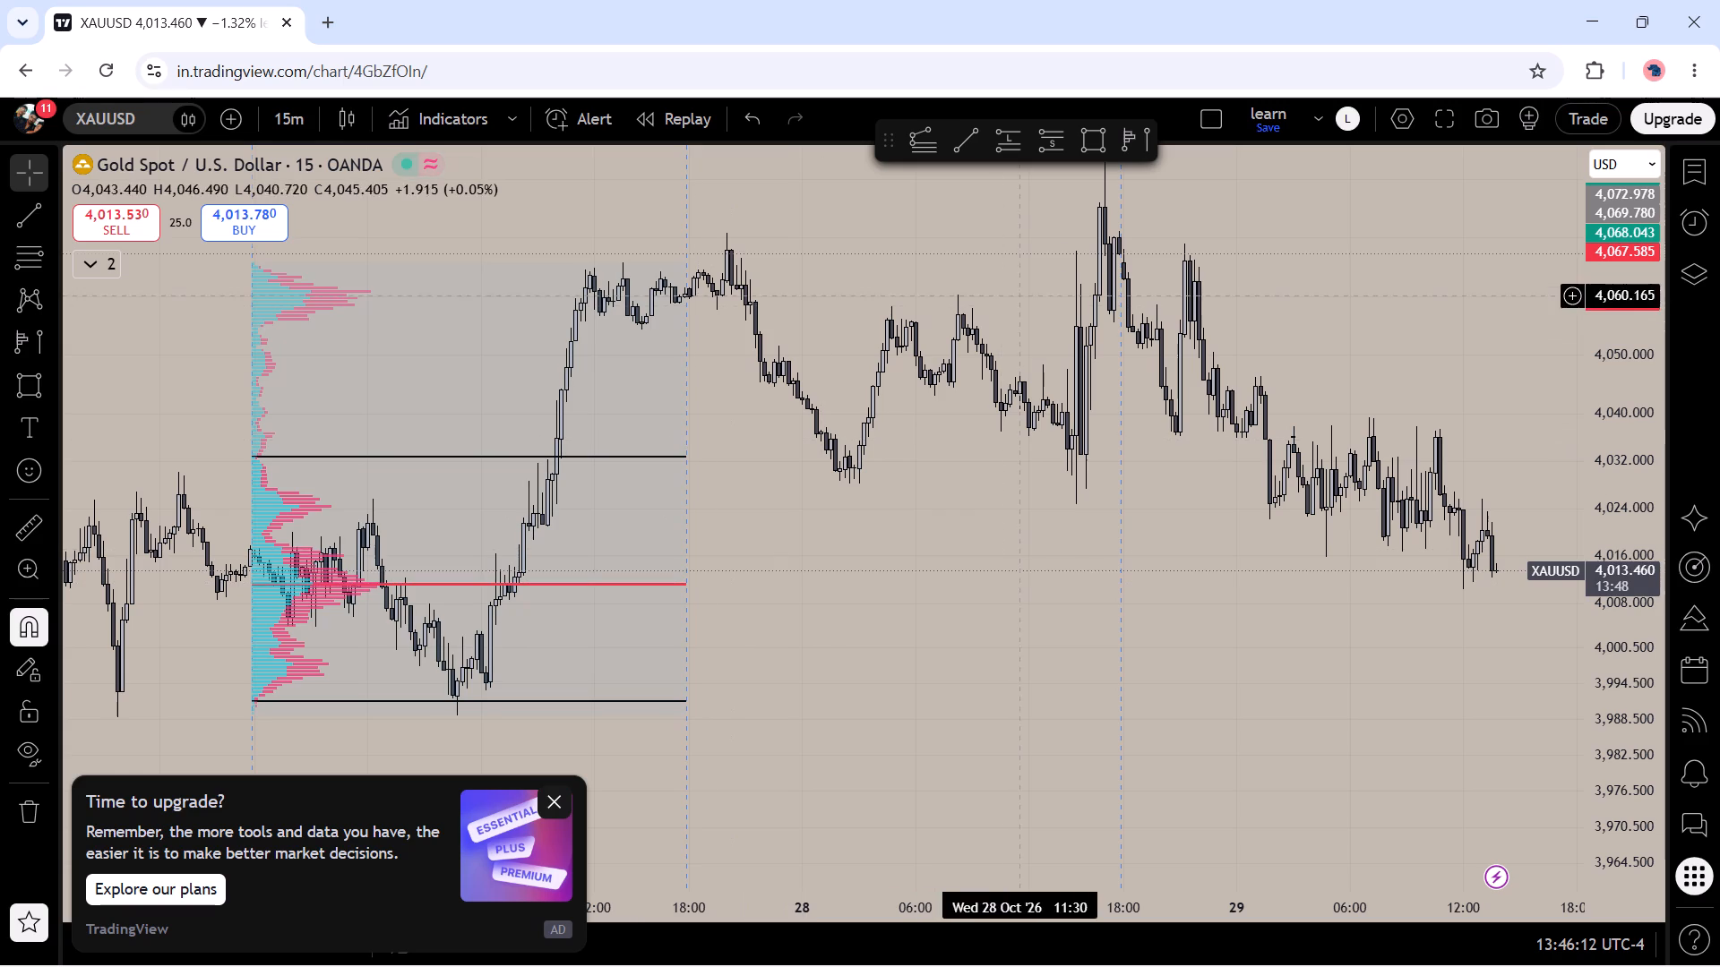
left_click(551, 480)
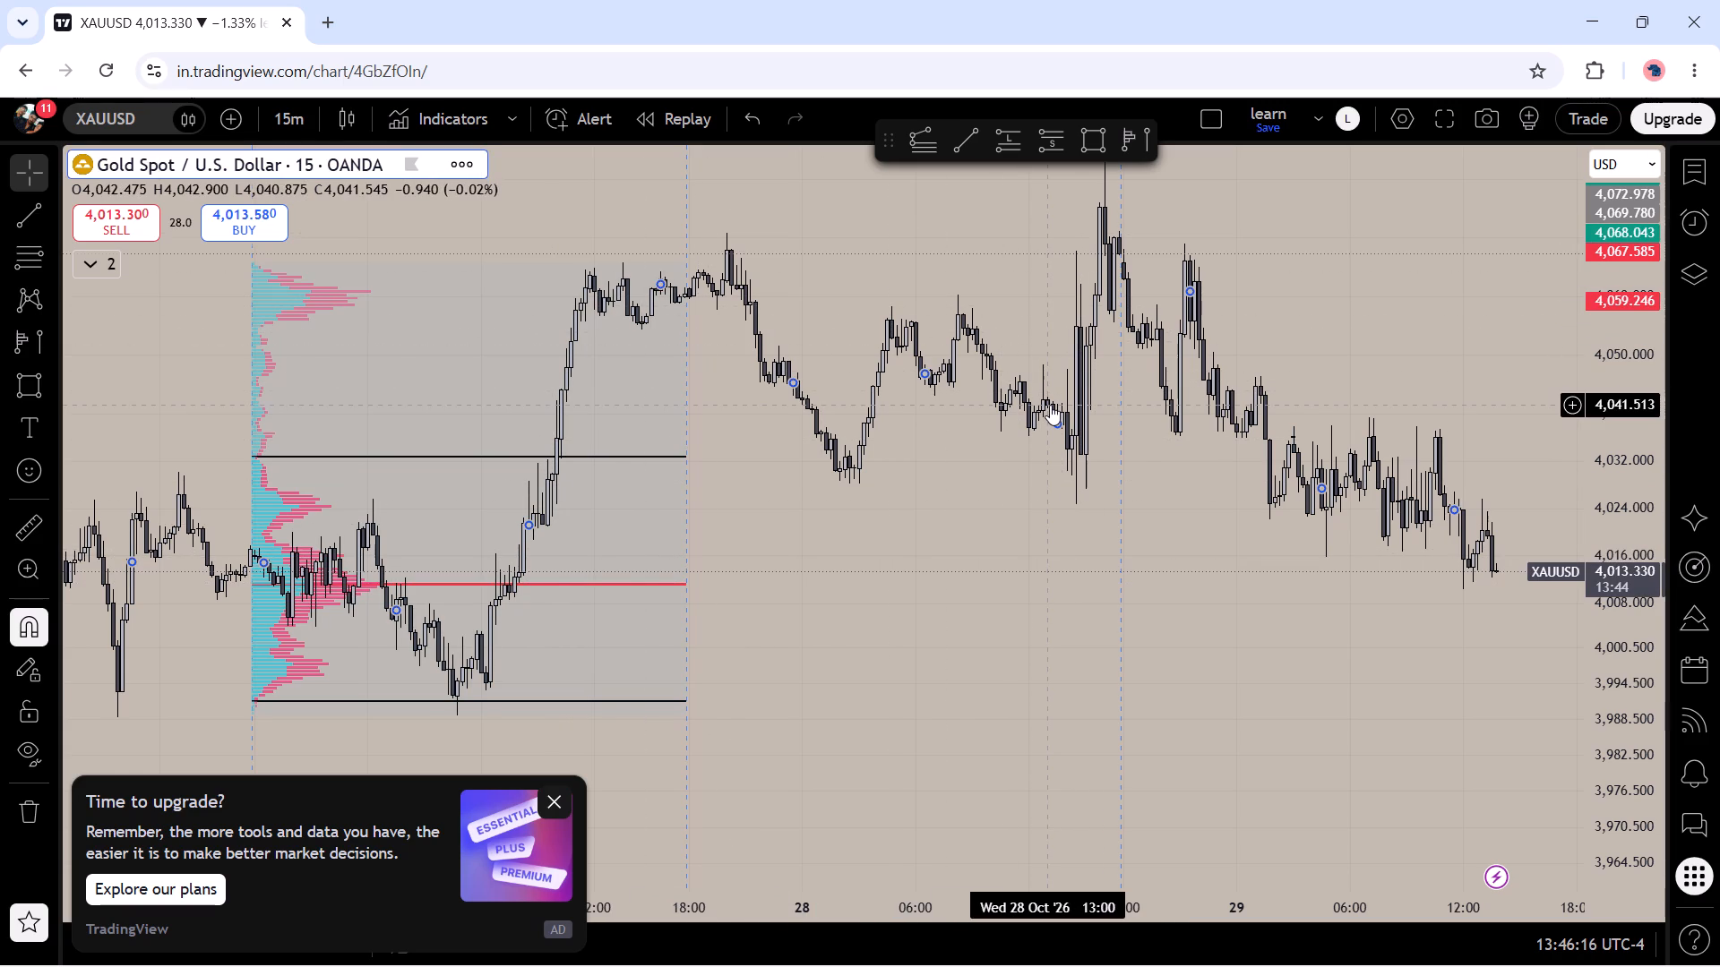
left_click(649, 596)
left_click(649, 596)
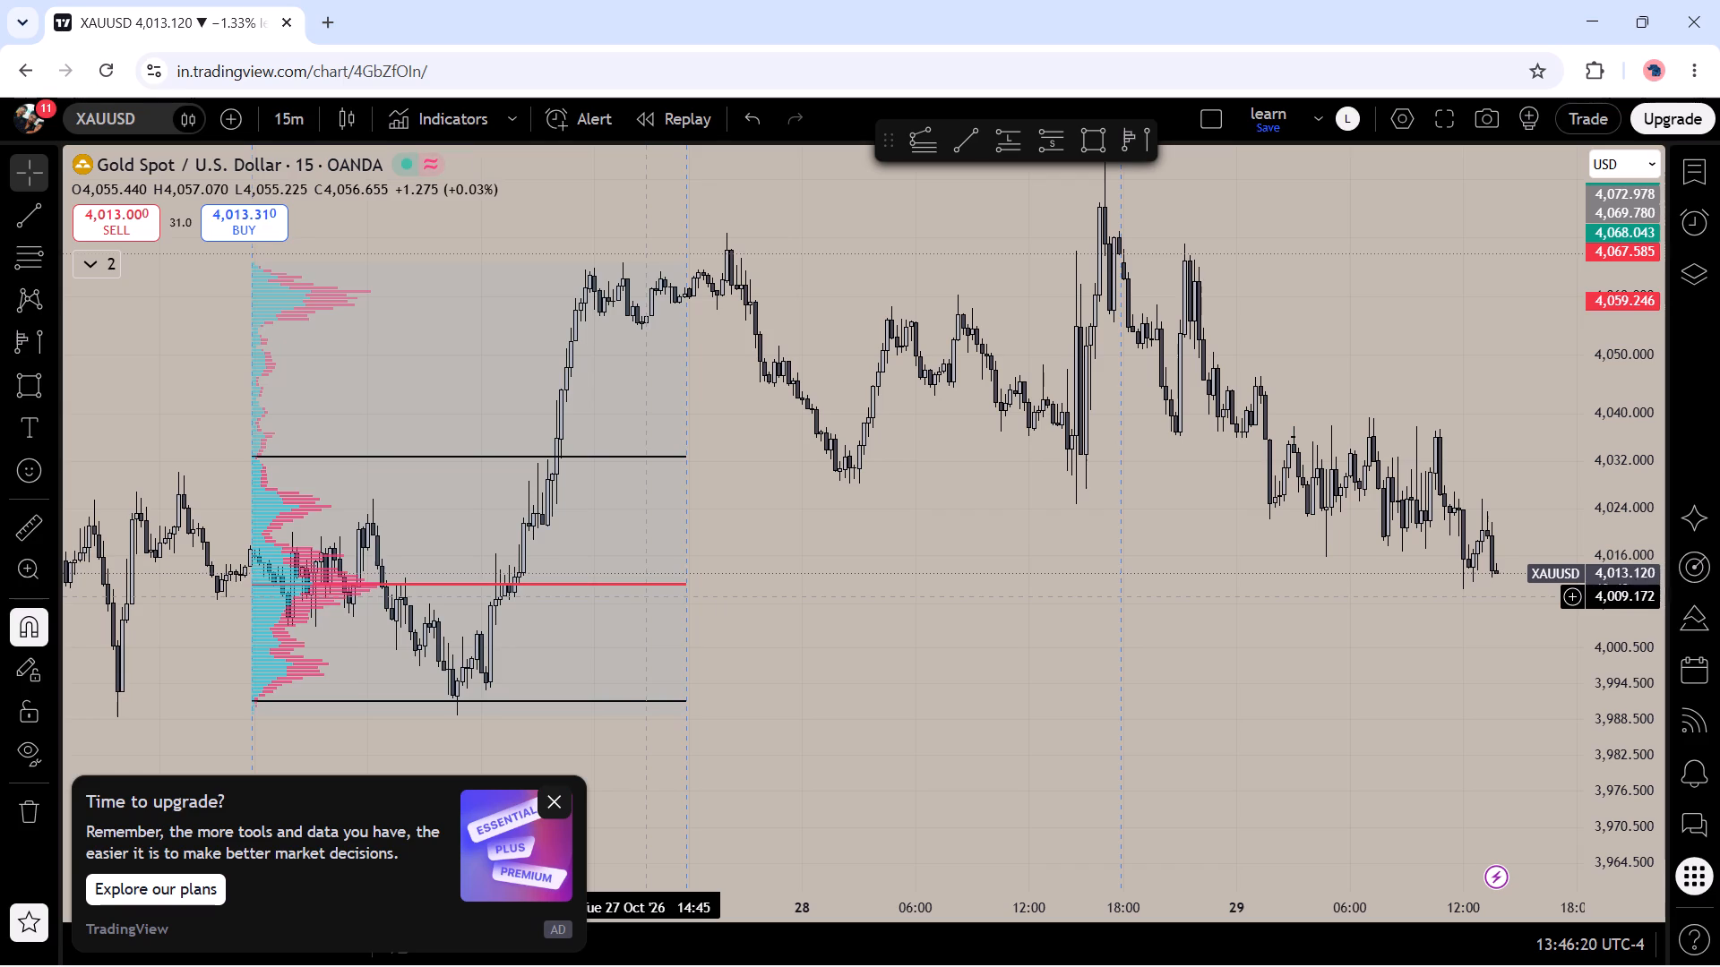
left_click(655, 583)
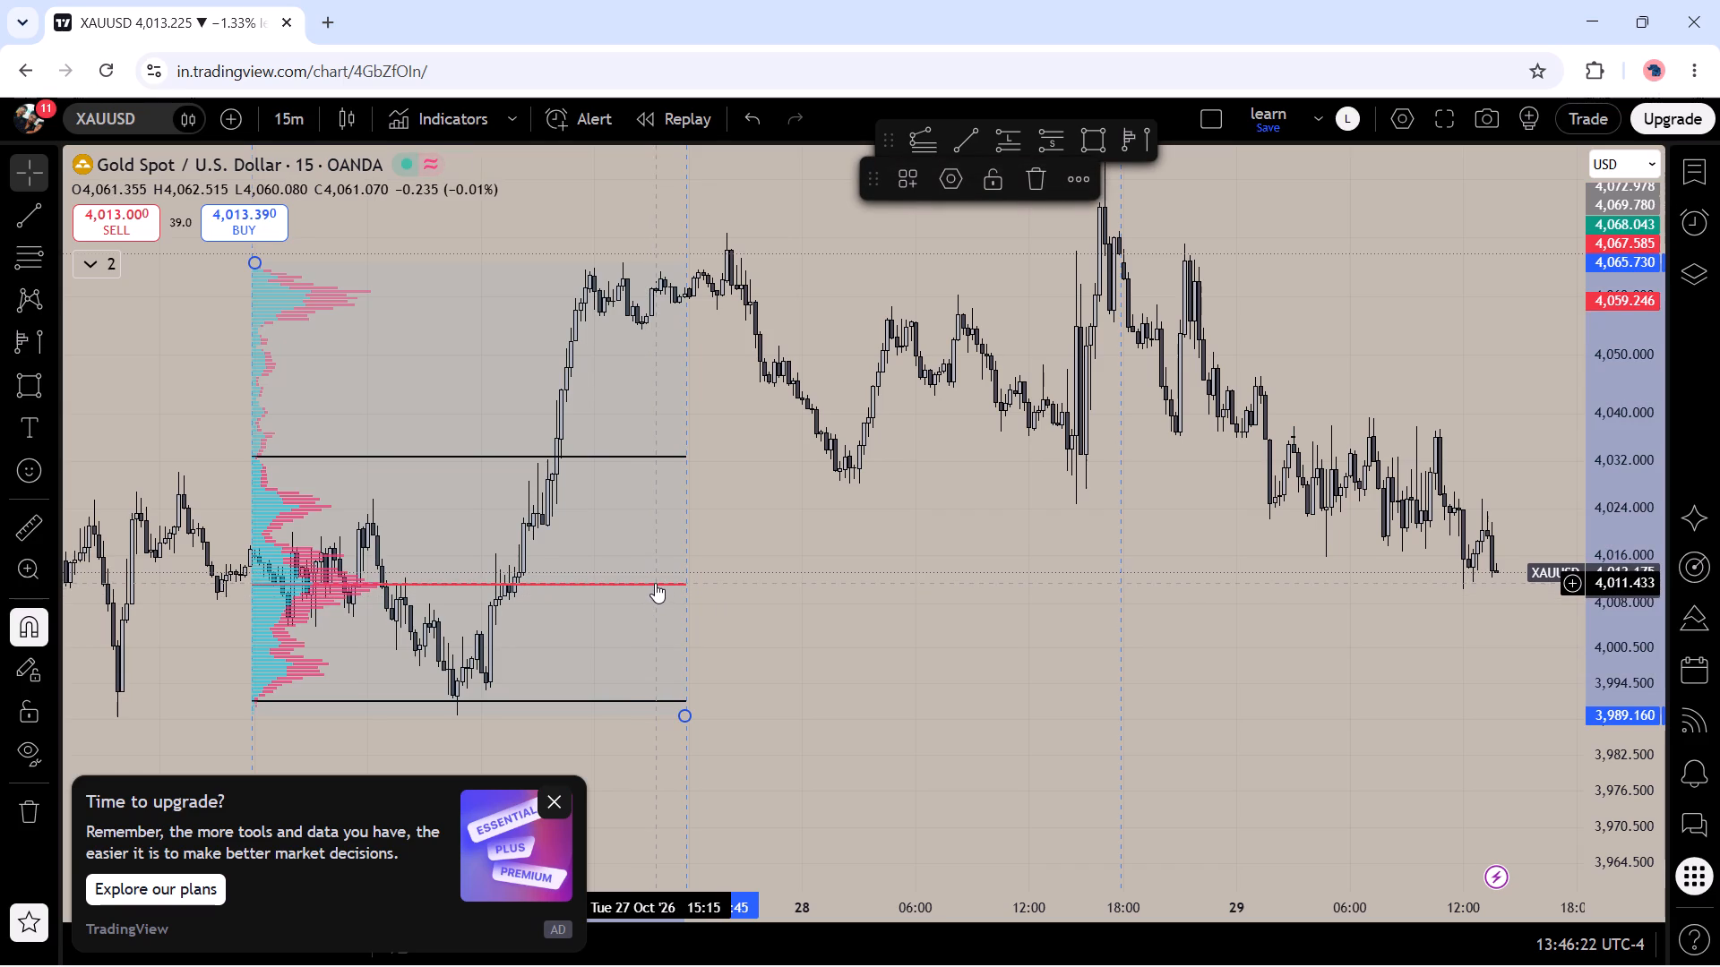
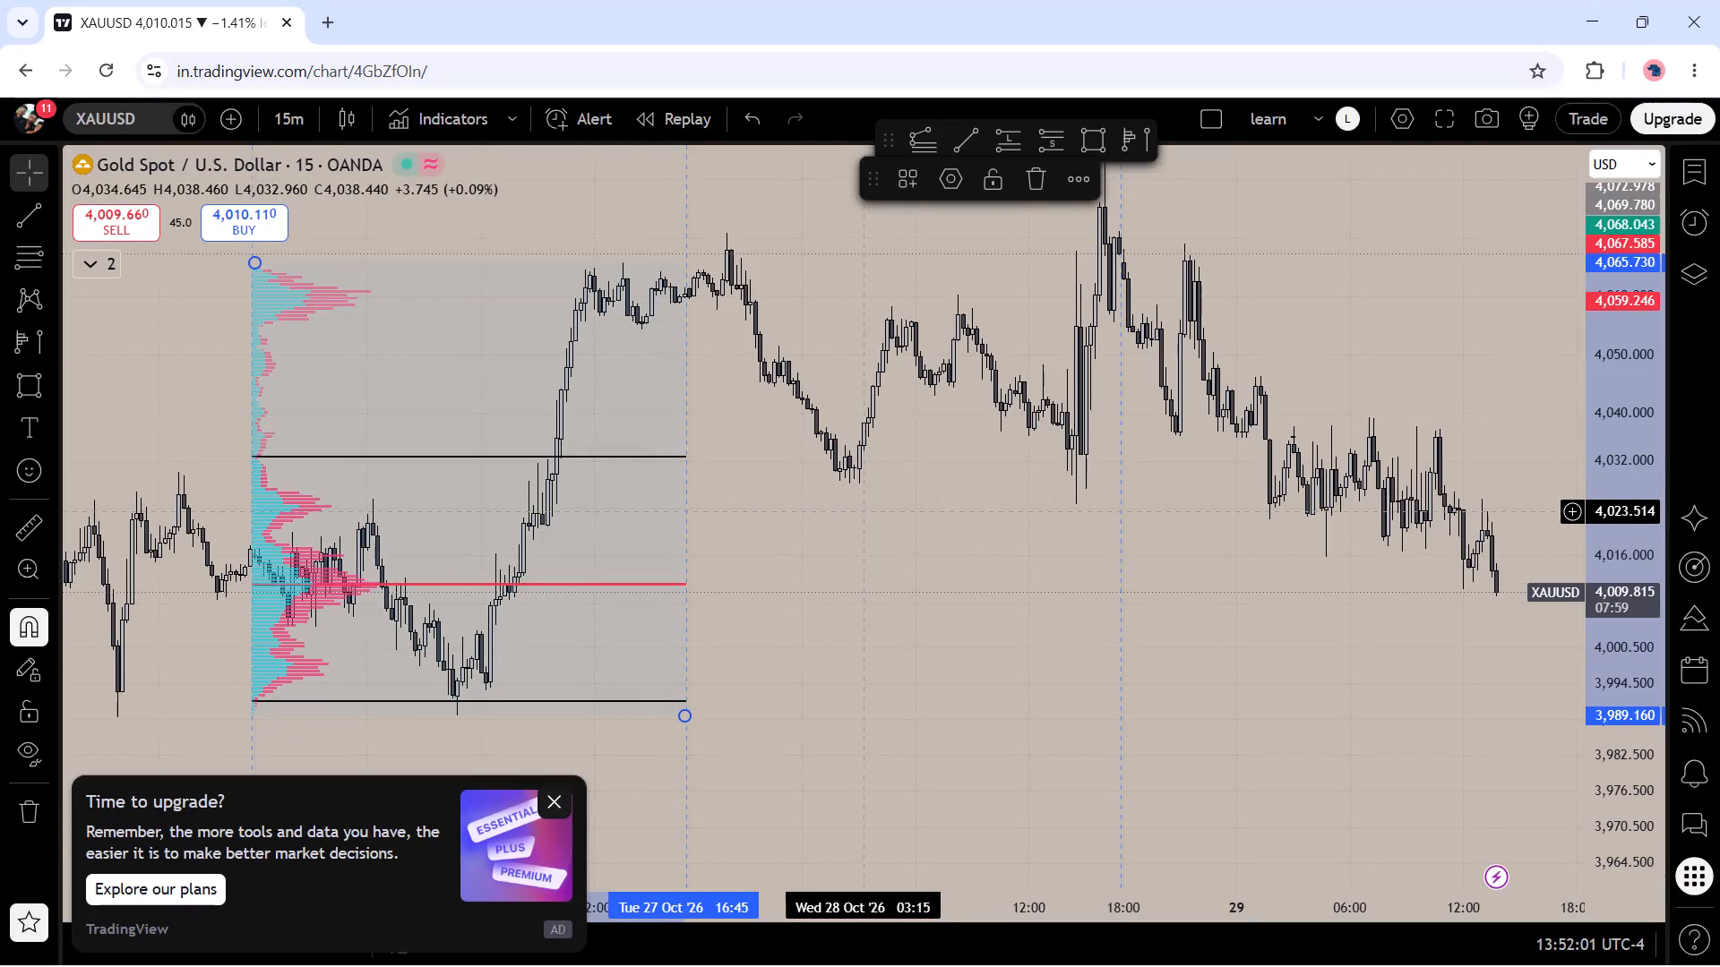
Place a fixed range volume profile over the 28 October session, from its opening session break to 16:45 on 28 October.
left_click_drag(839, 560, 672, 662)
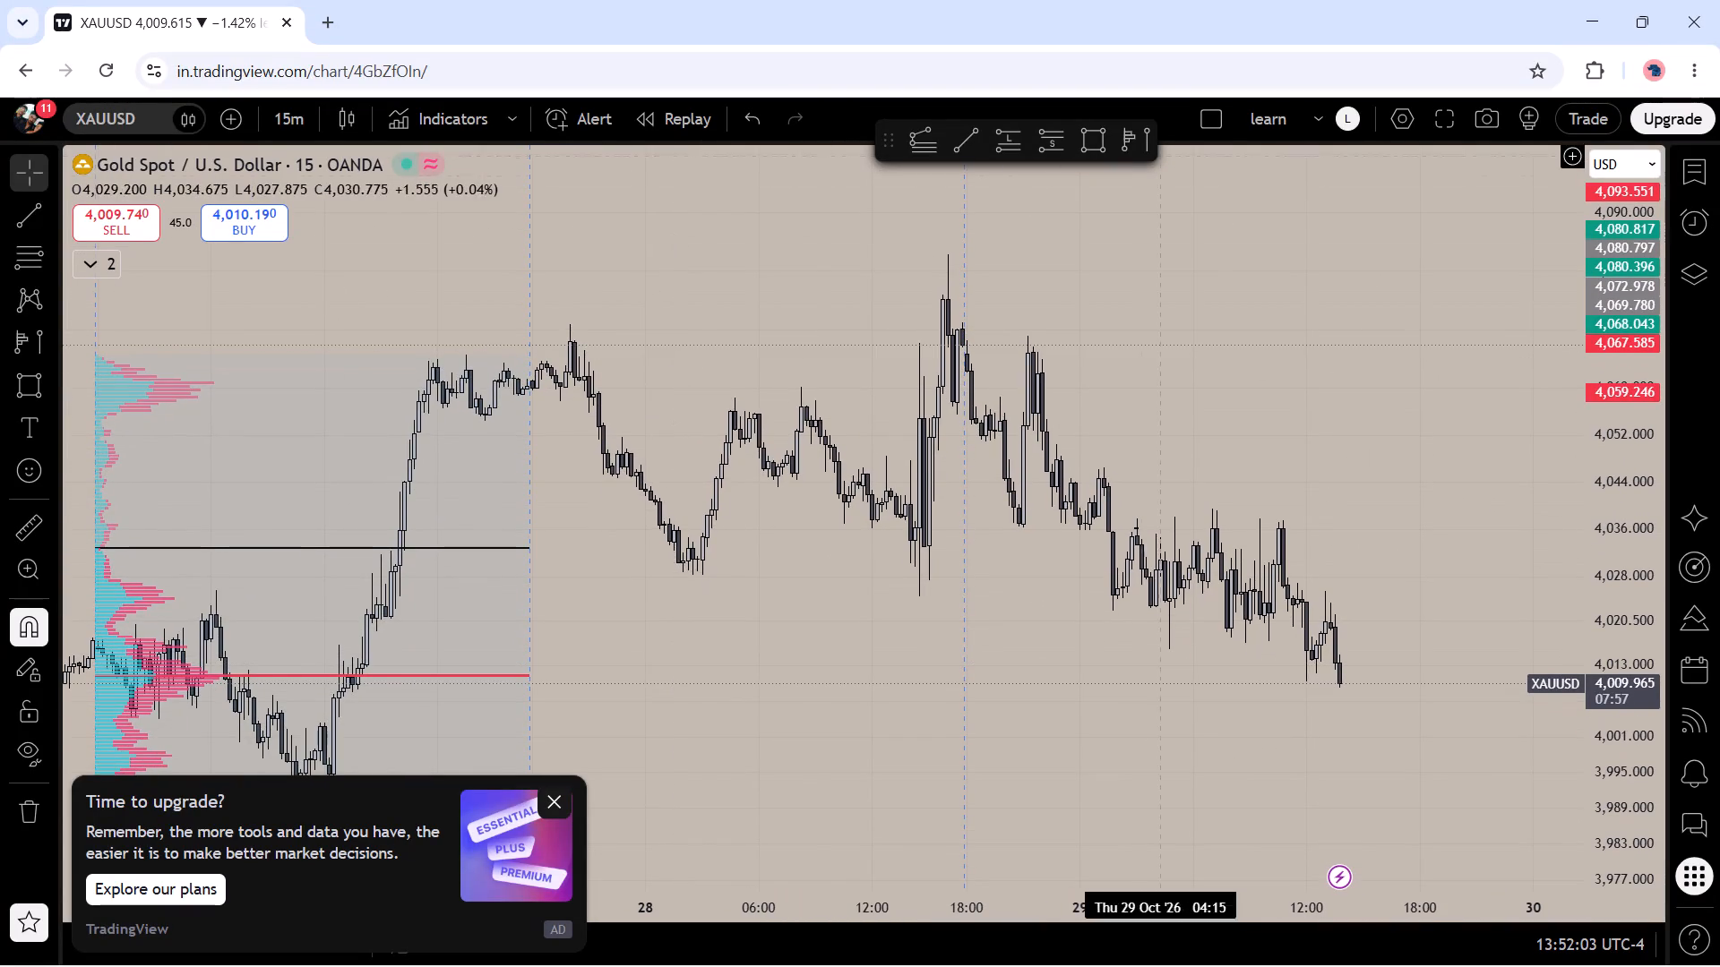
left_click(1145, 142)
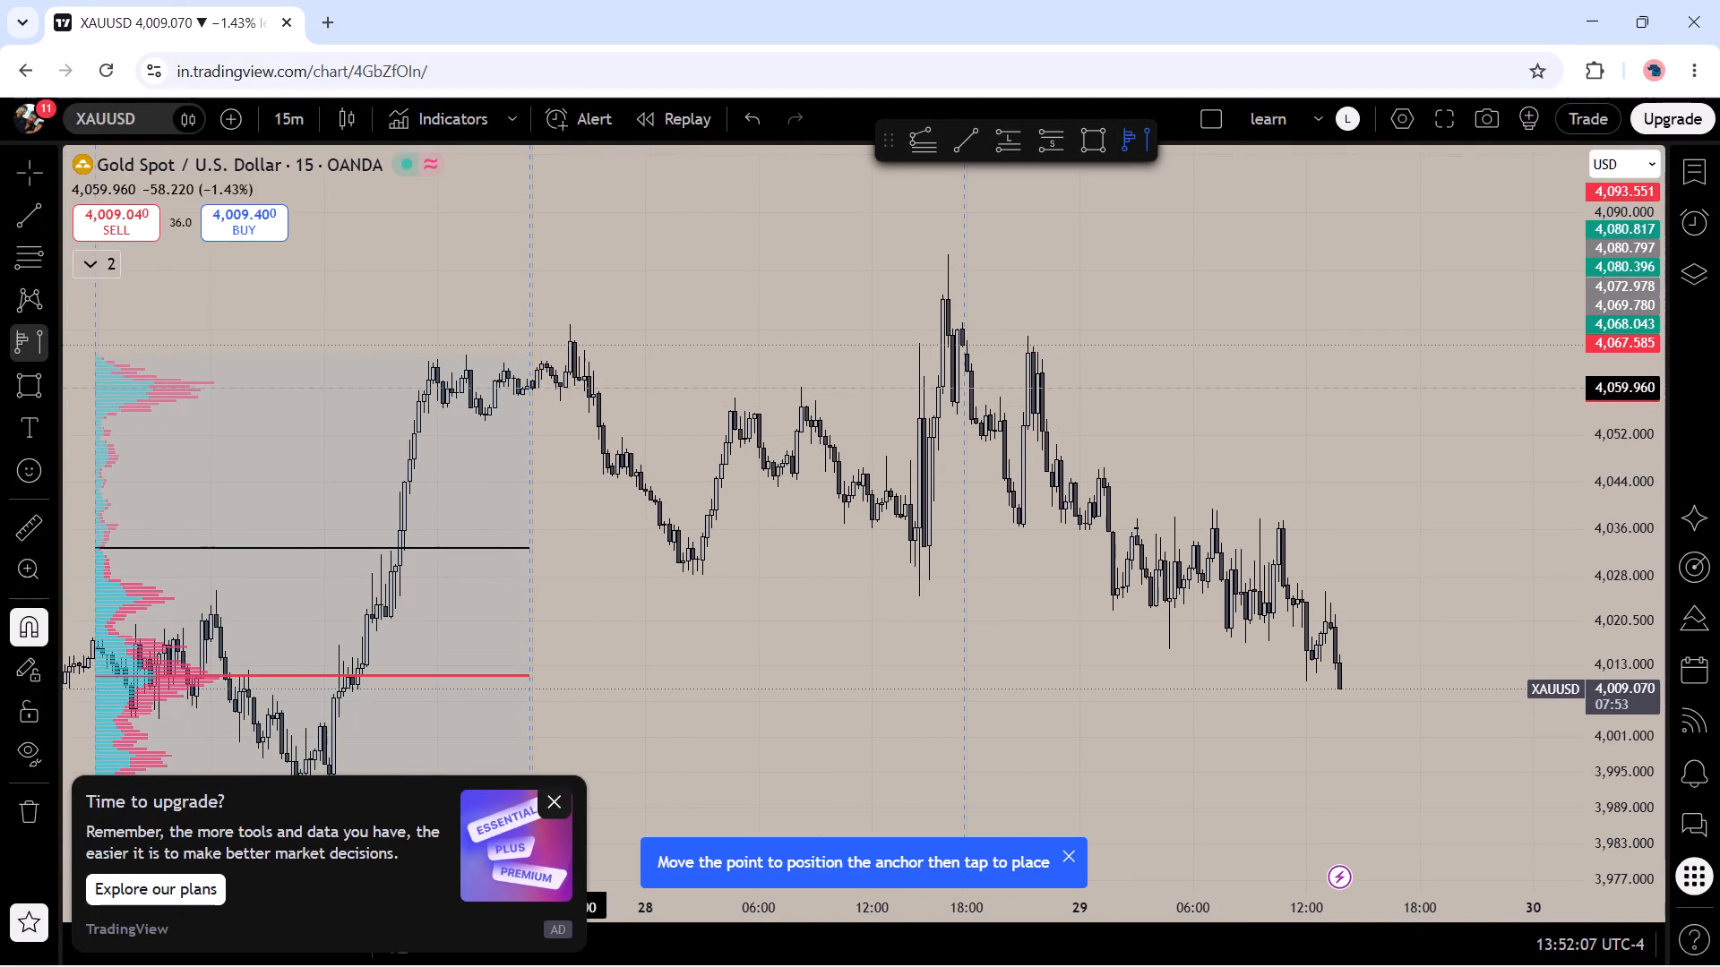
left_click_drag(532, 384, 936, 346)
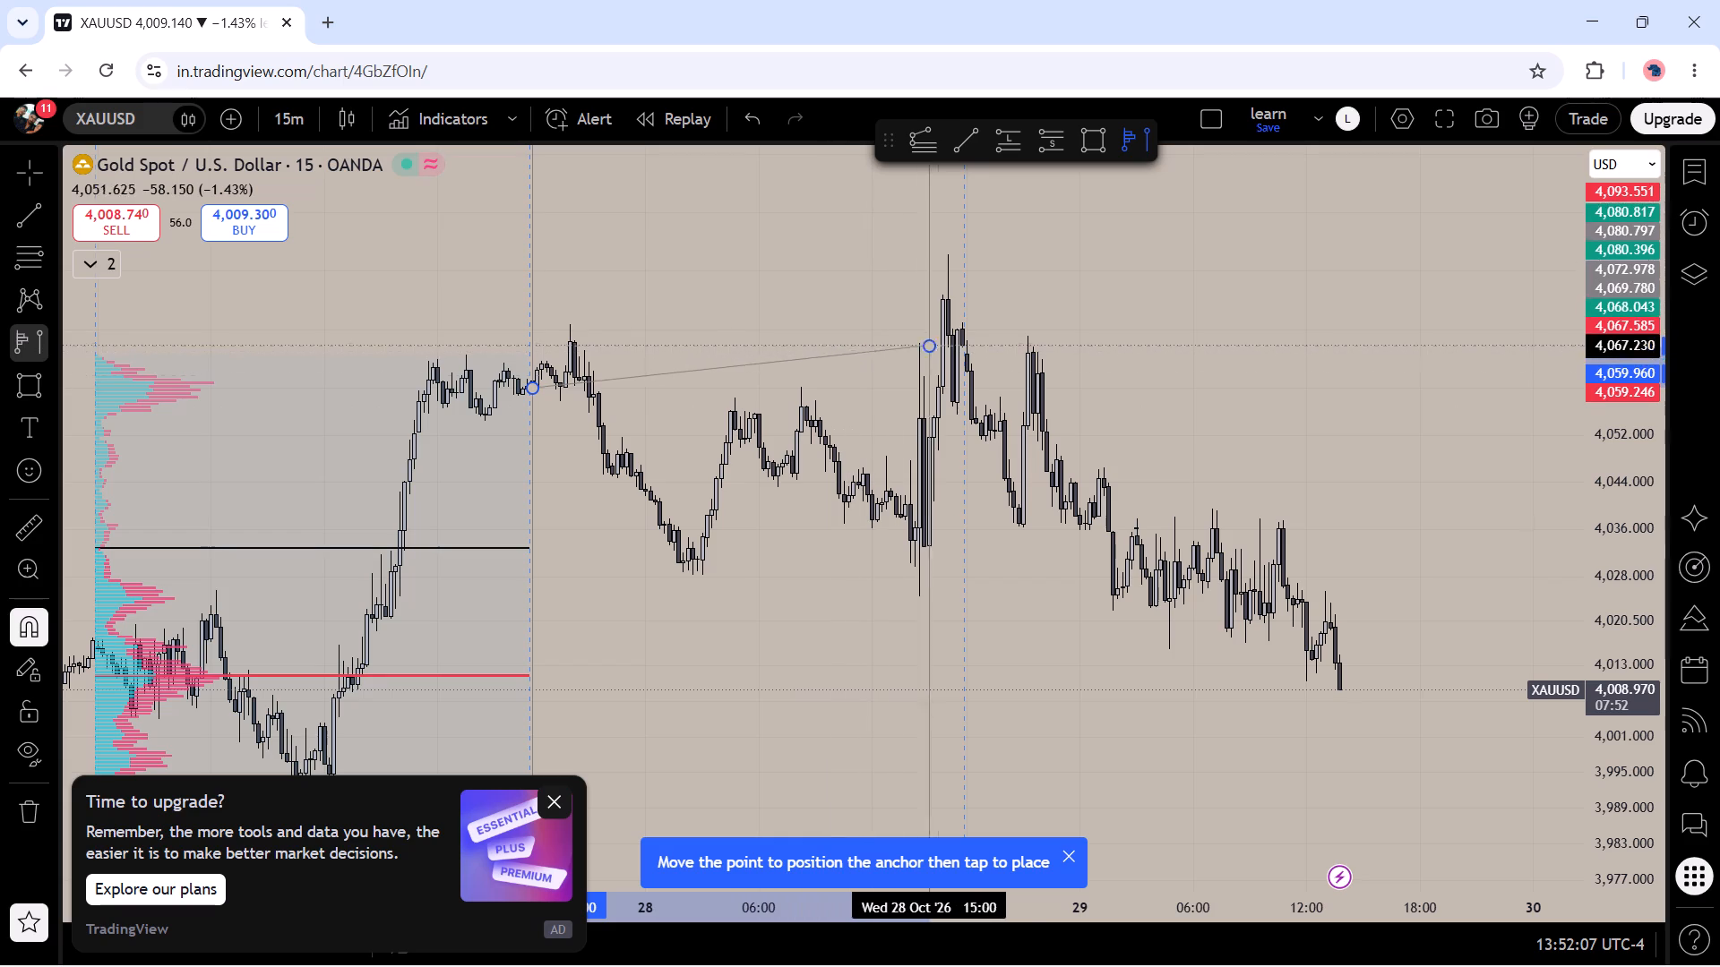
left_click_drag(936, 346, 962, 340)
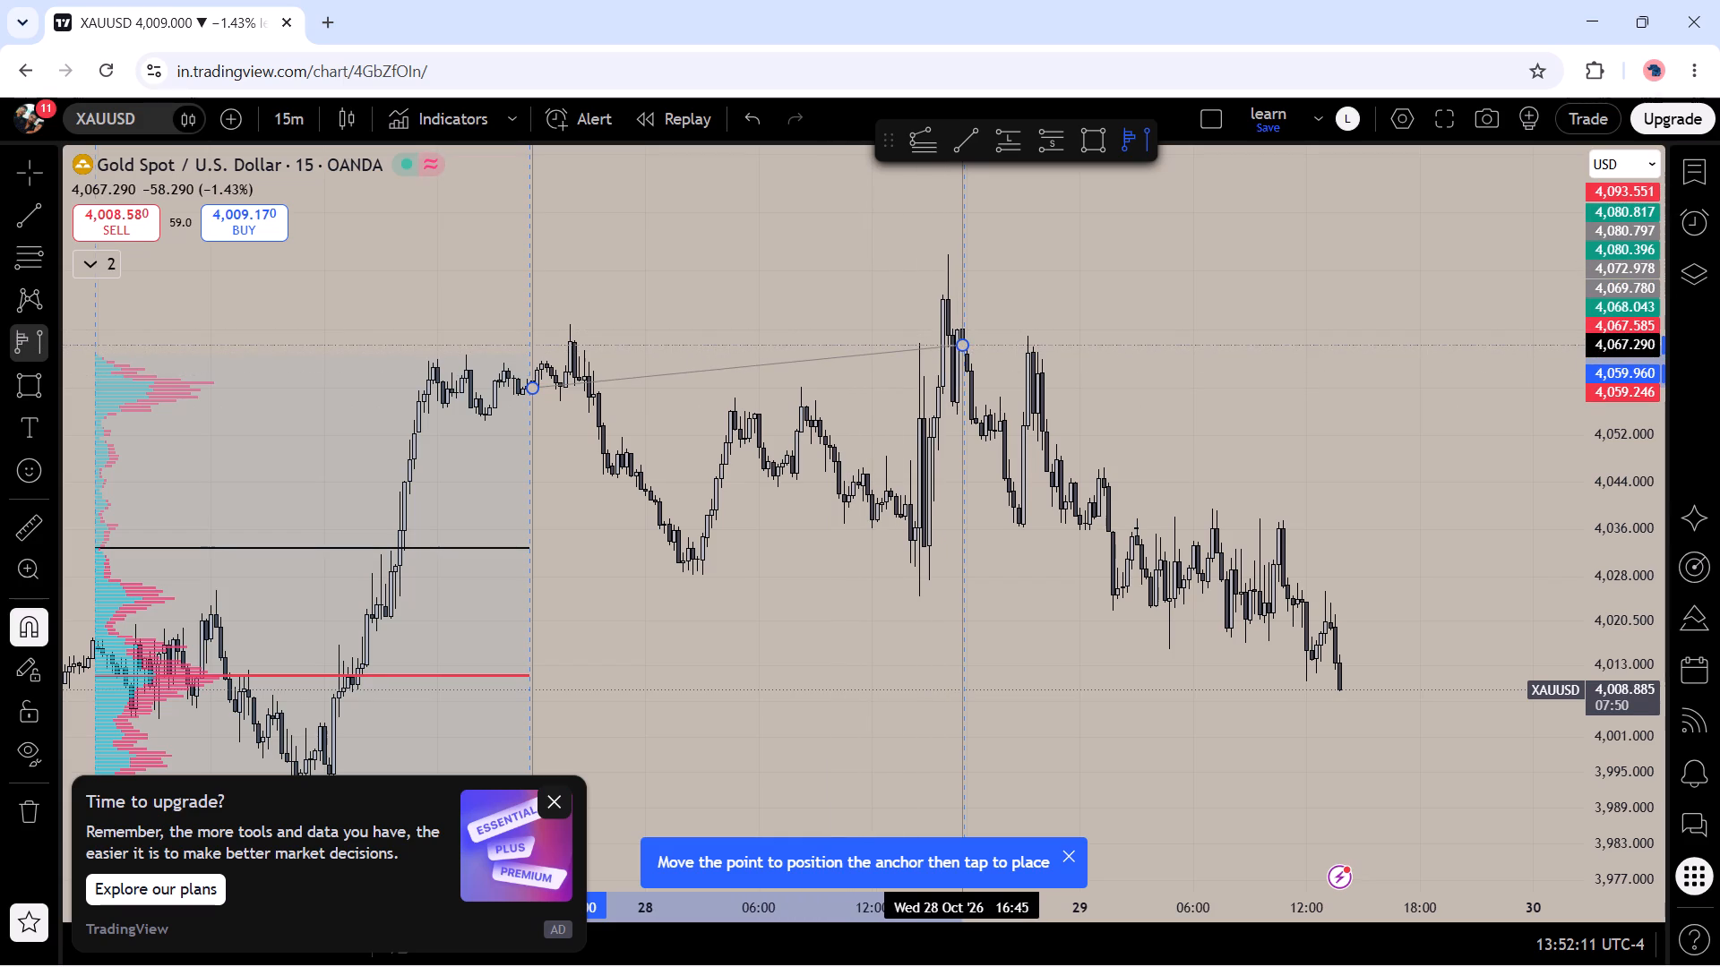
left_click_drag(962, 340, 963, 340)
left_click(963, 340)
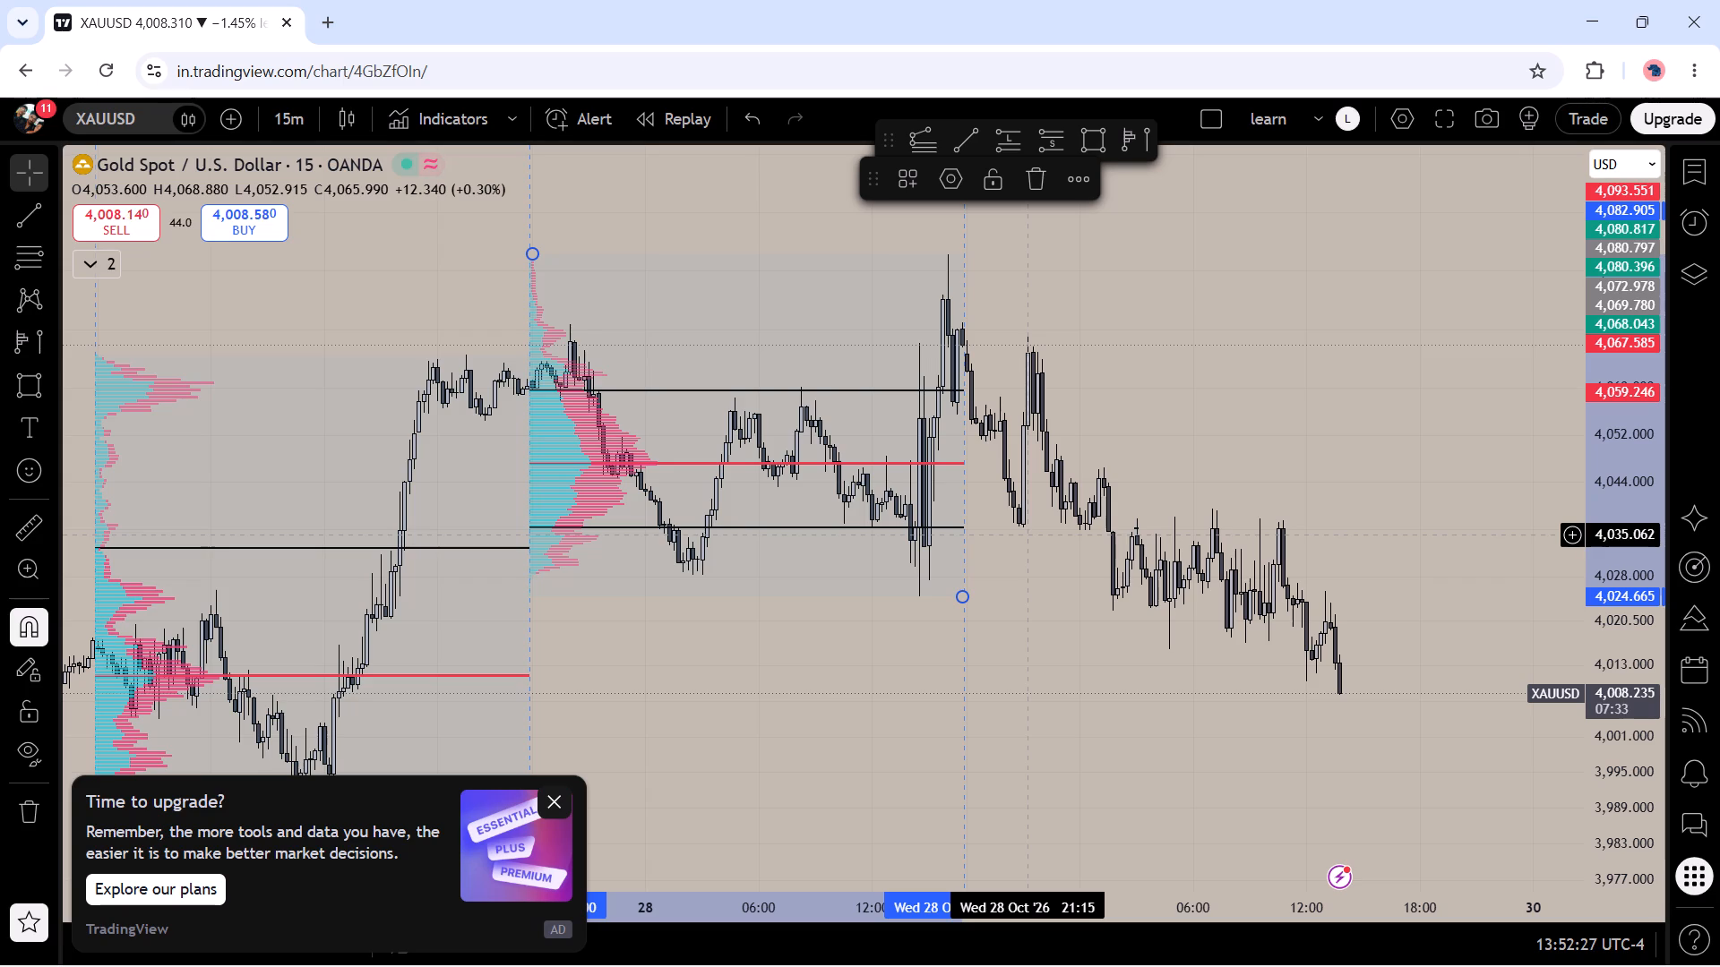
left_click(950, 389)
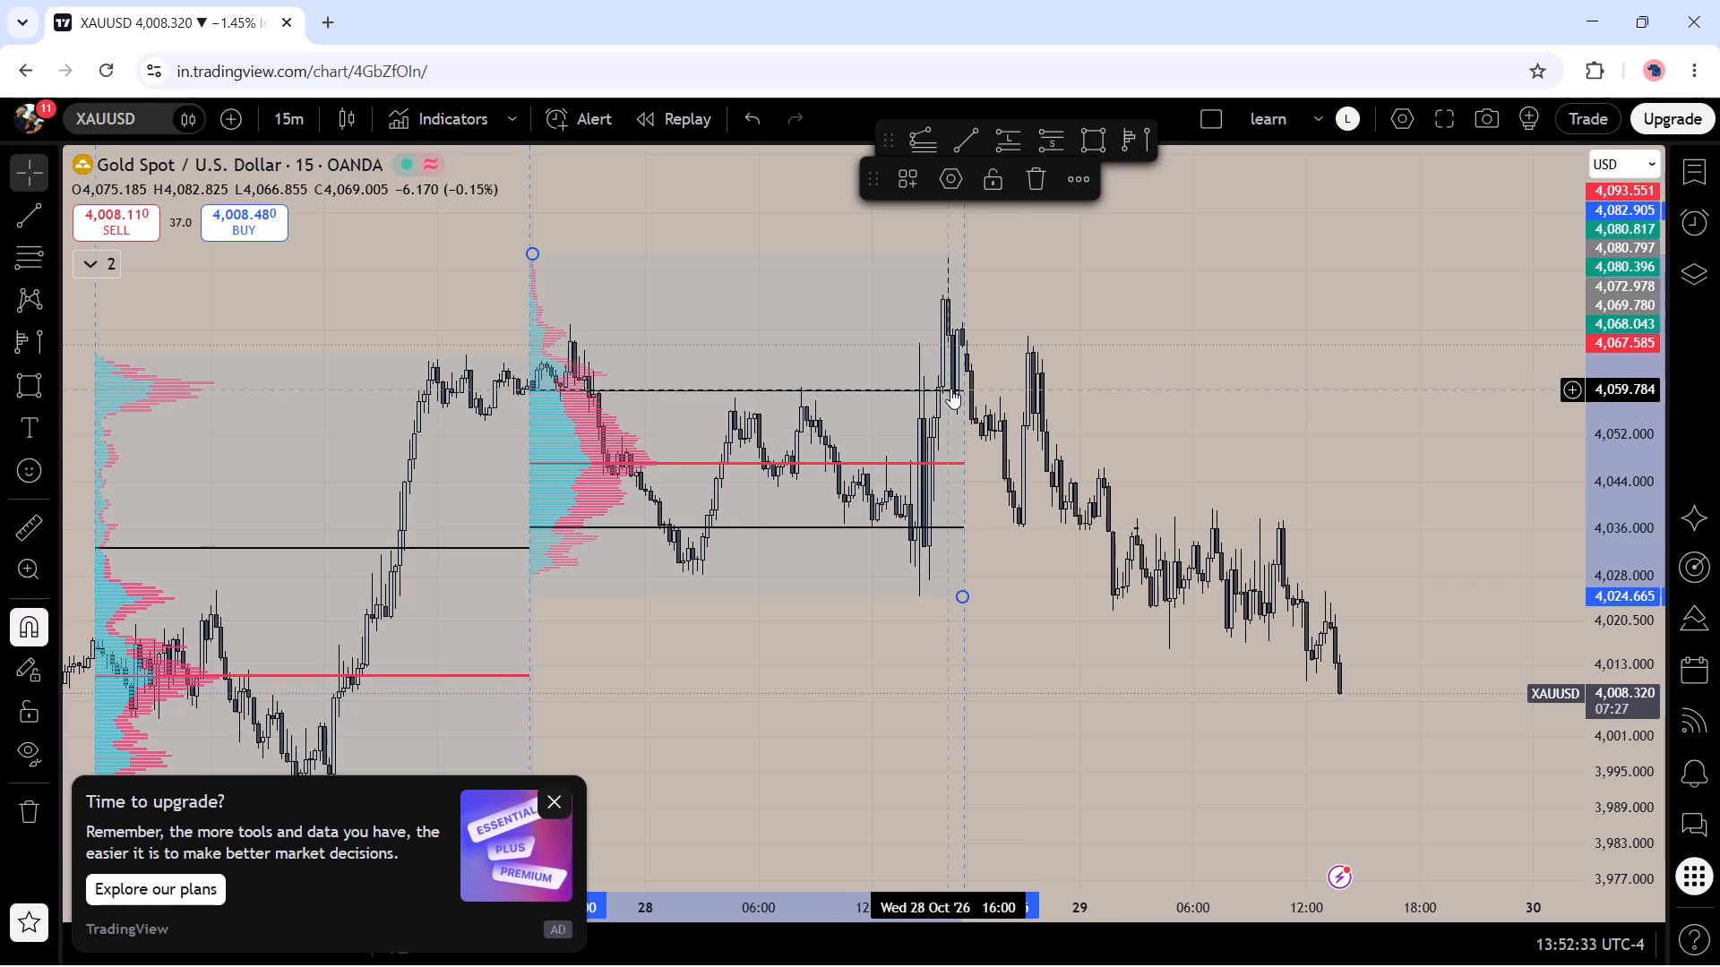
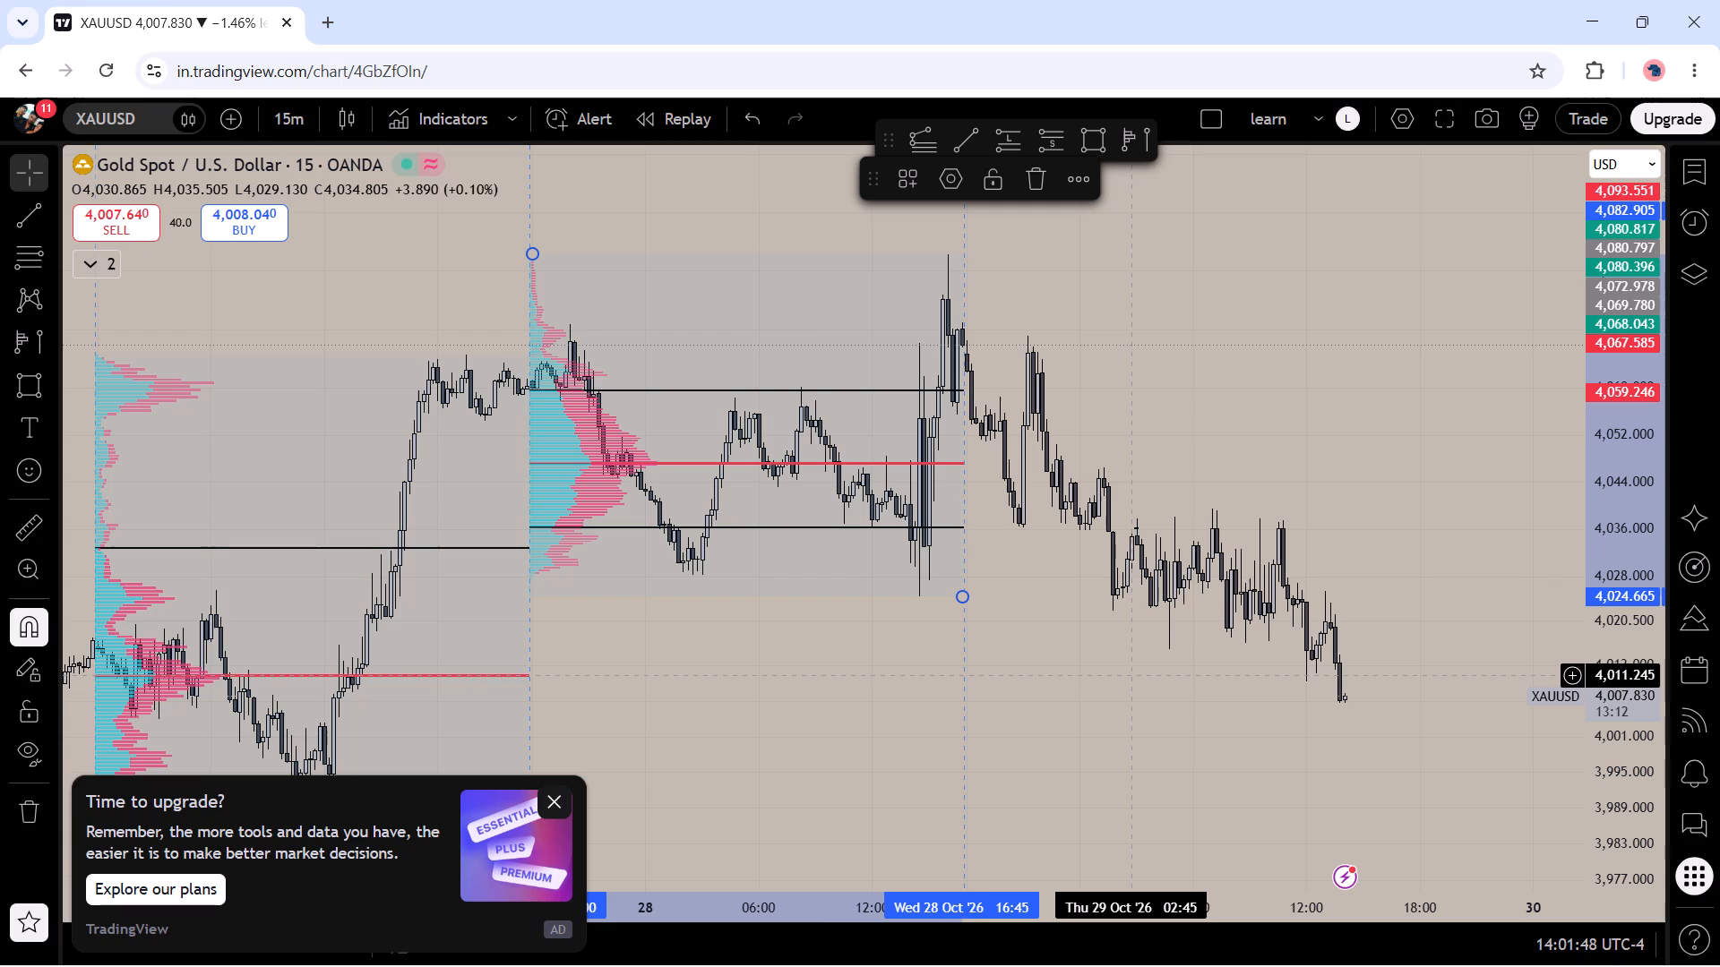
Dismiss the upgrade advertisement covering the XAUUSD chart, leaving the 28 October profile and the price action after it in view.
left_click_drag(942, 672, 704, 744)
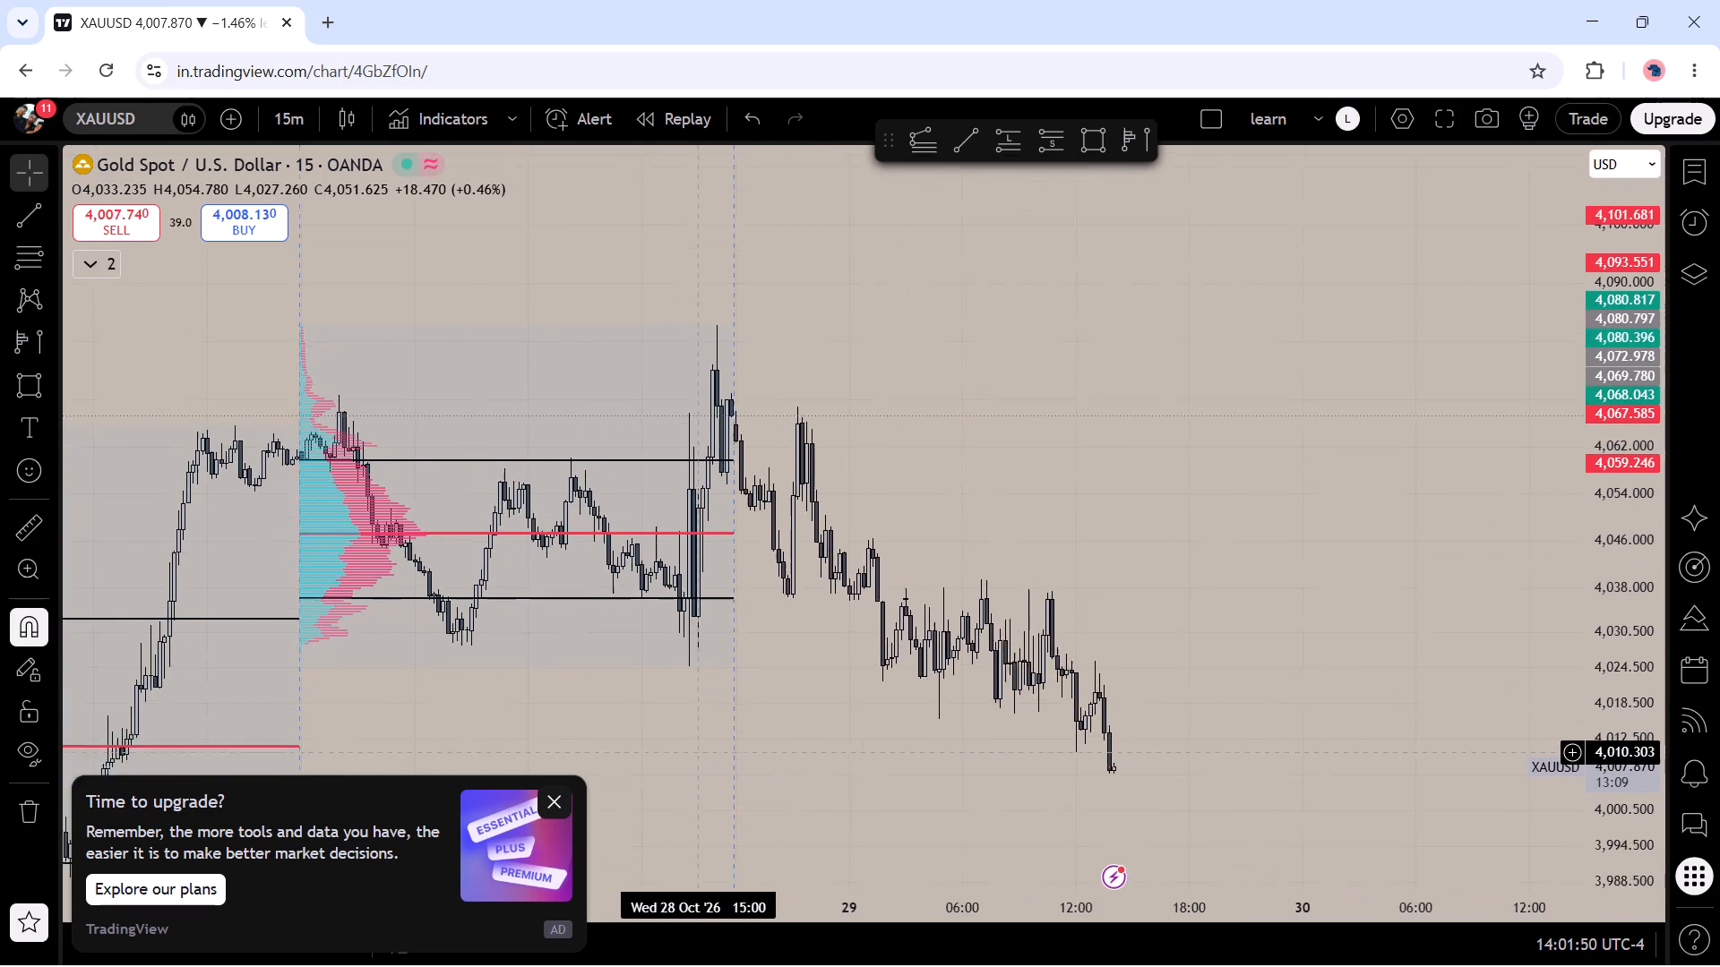
left_click_drag(704, 744, 752, 726)
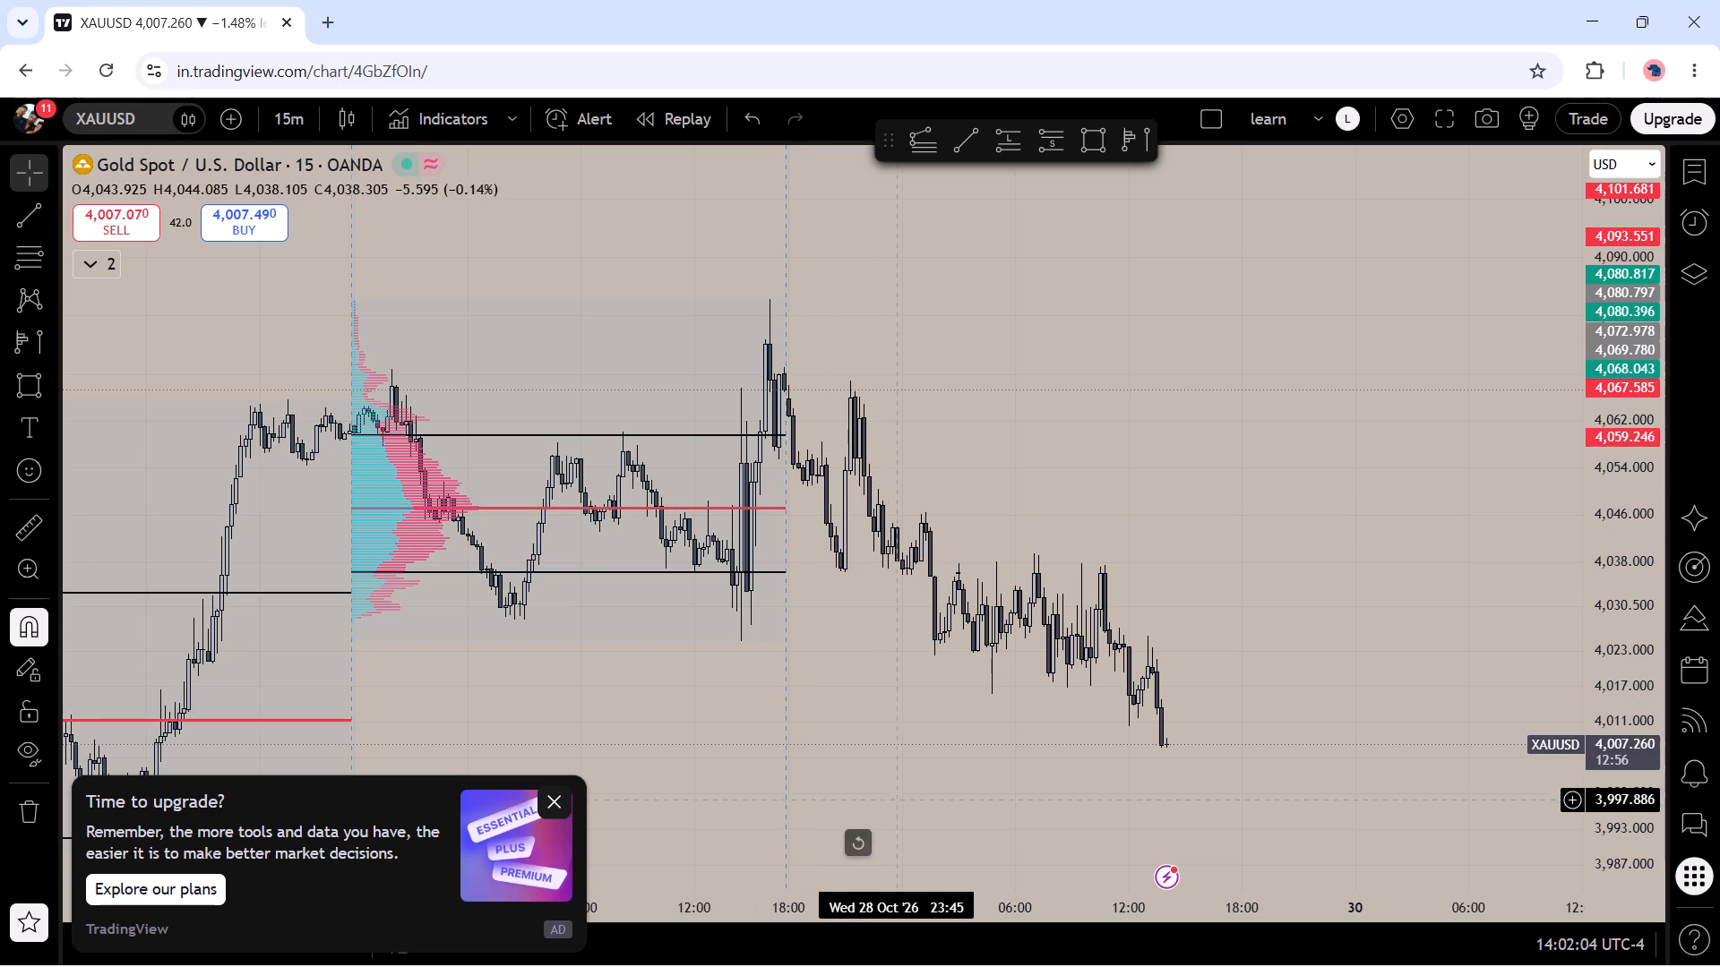
left_click(553, 803)
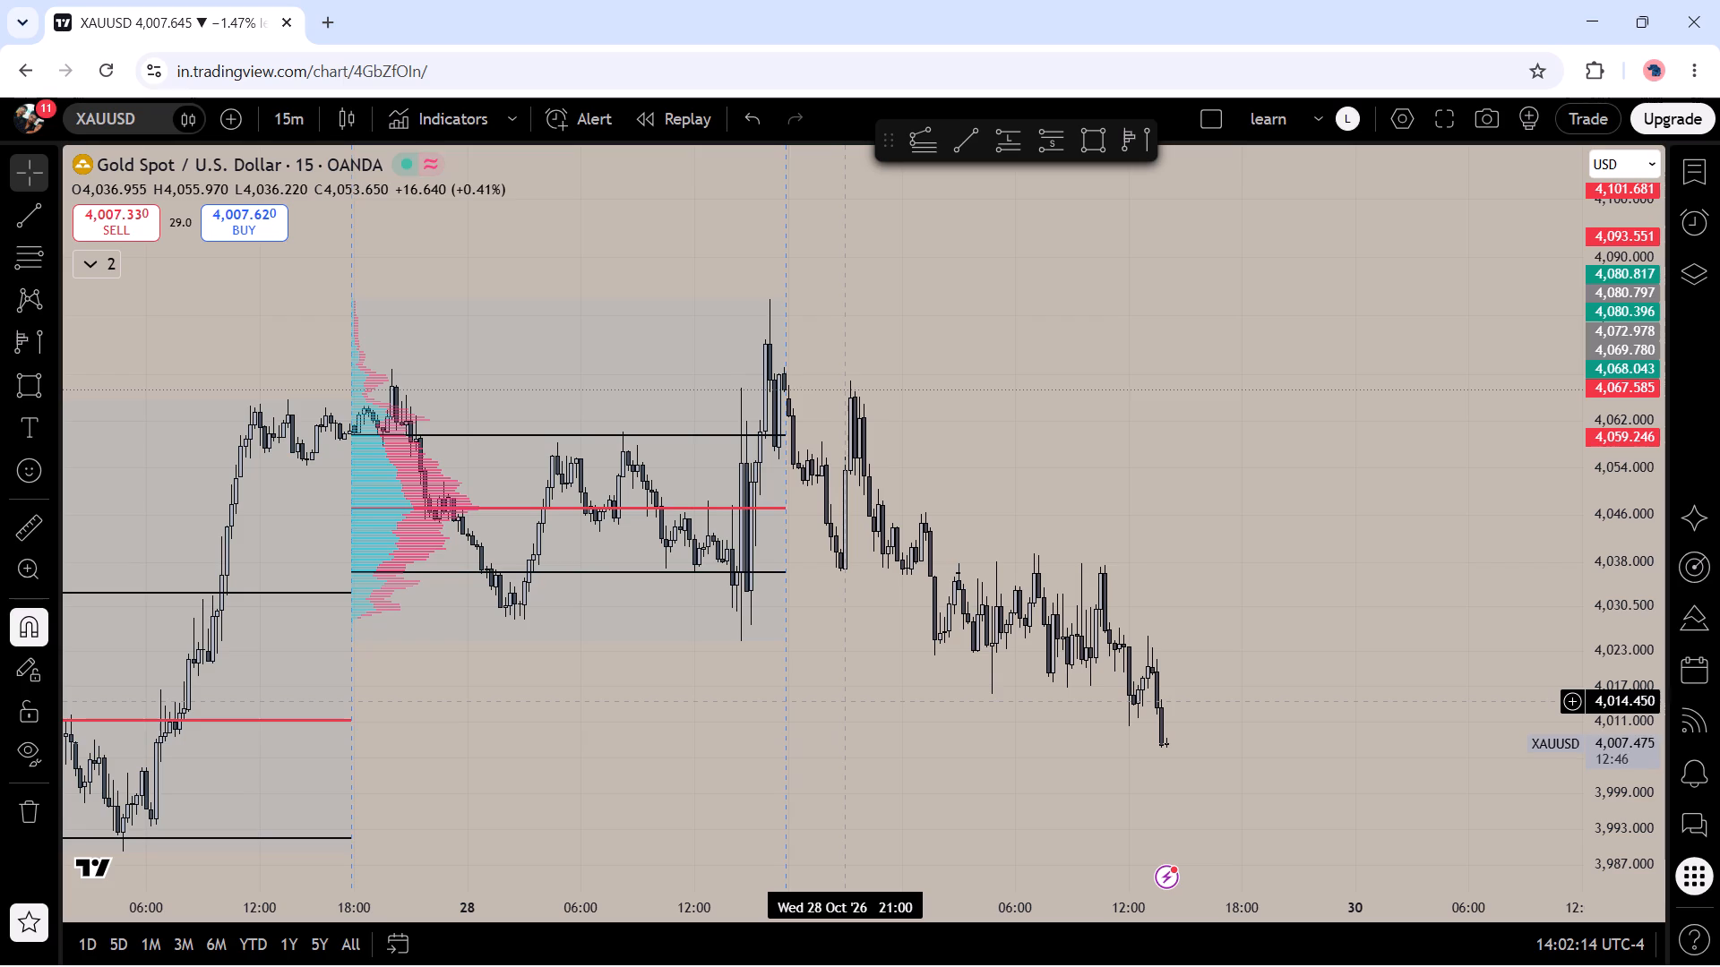
left_click(844, 701)
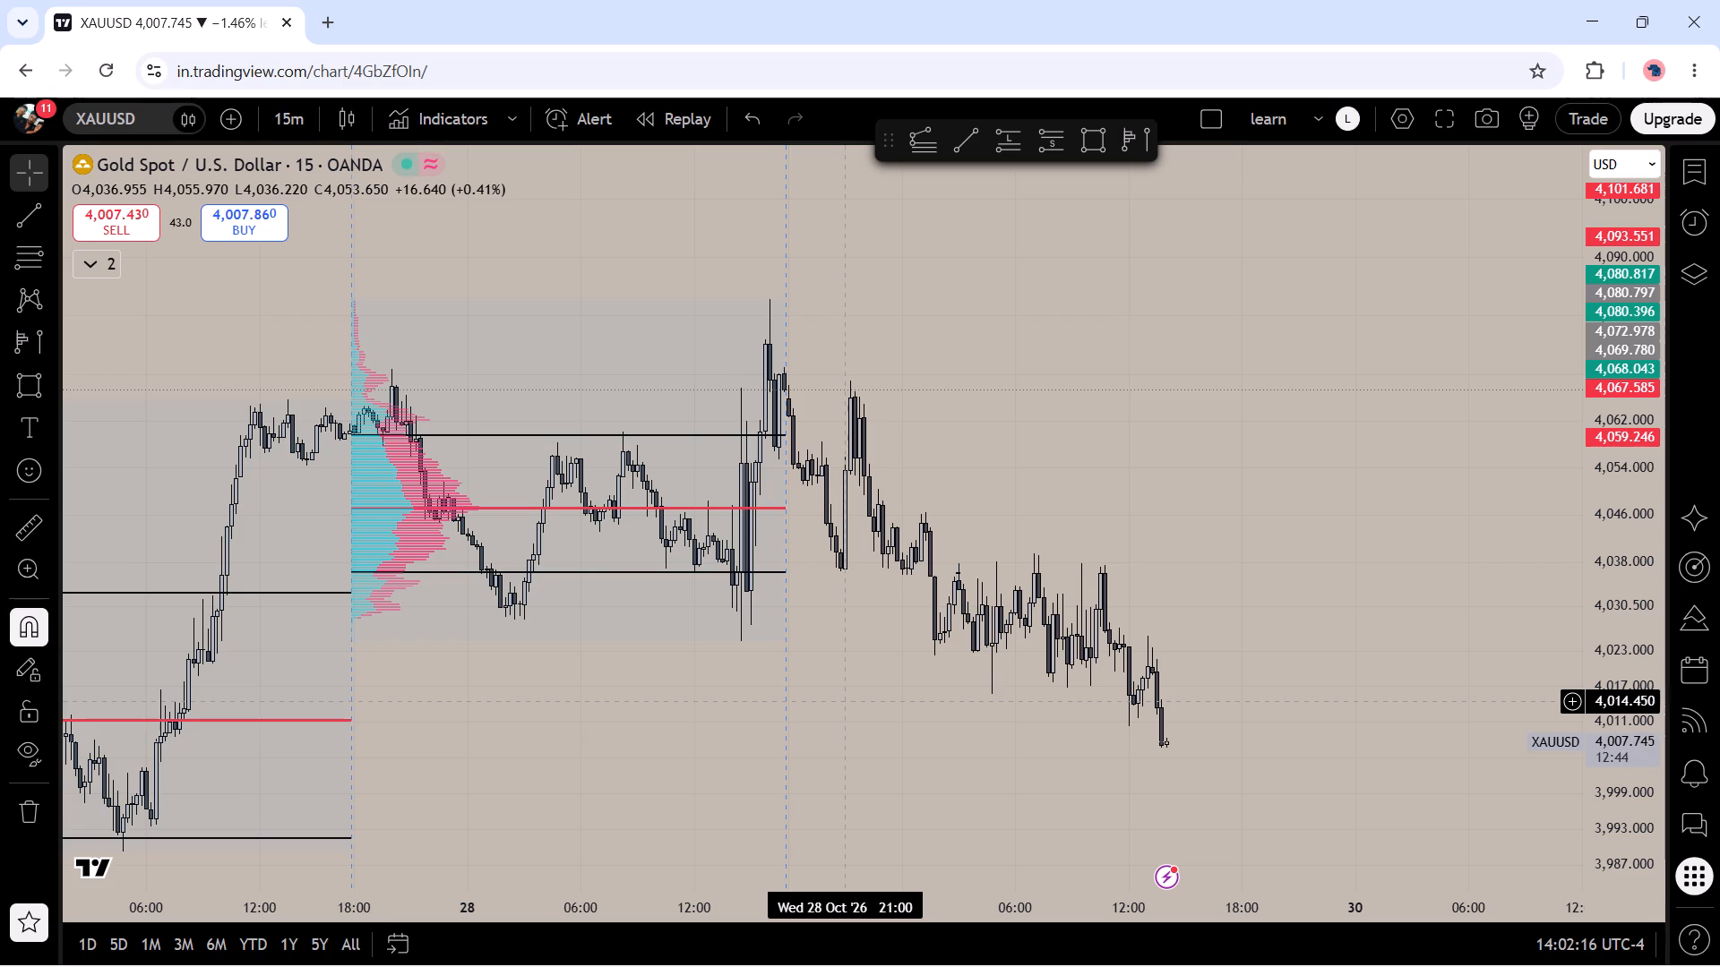